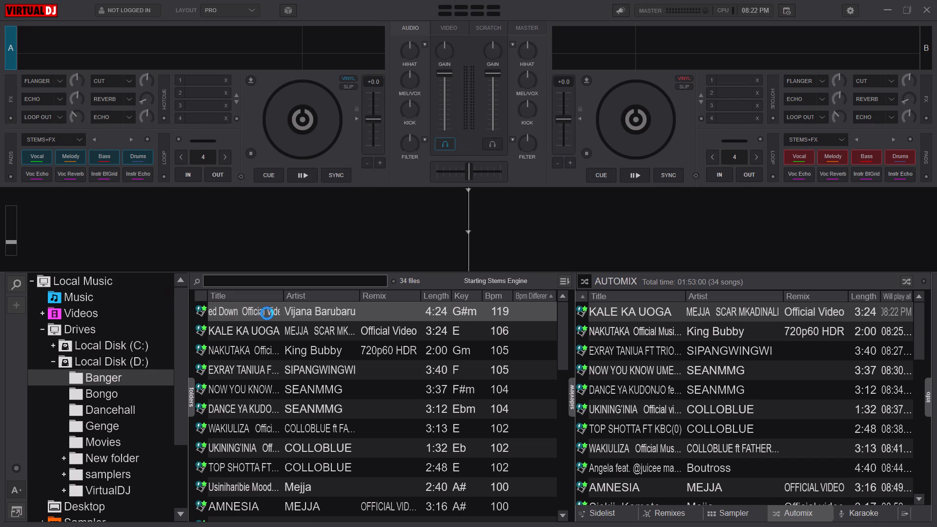
Dismiss the Connect dialog and confirm skipping the account connection.
click(636, 115)
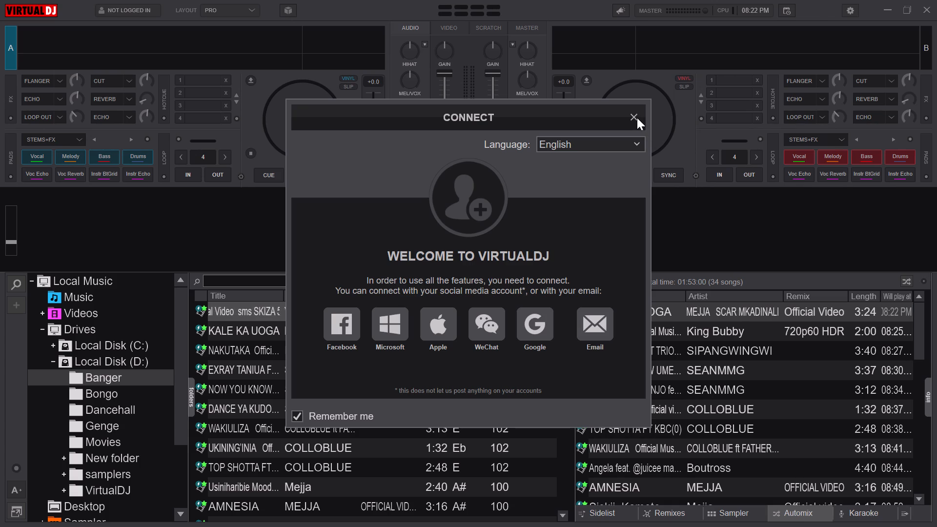
click(701, 158)
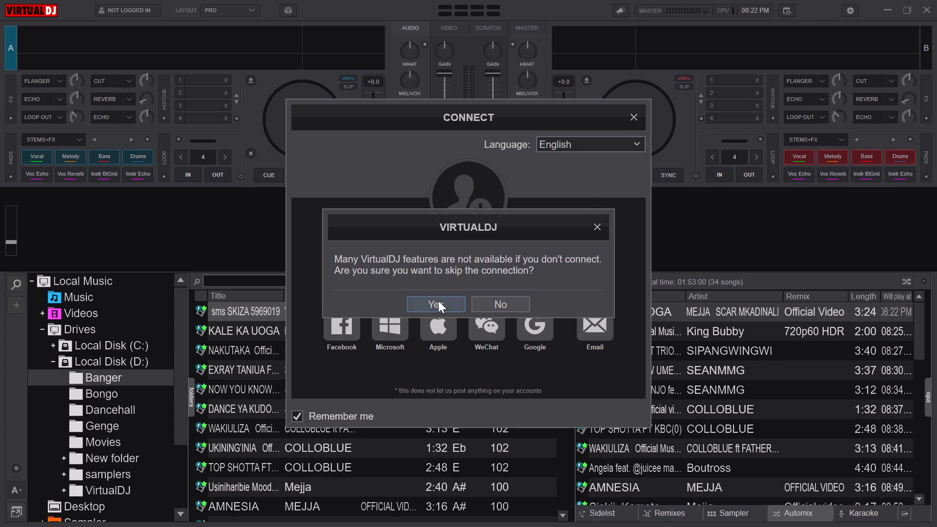
click(441, 307)
Load the Vijana Barubaru track "Sasa Hivi" from the Banger folder onto deck A.
double_click(408, 316)
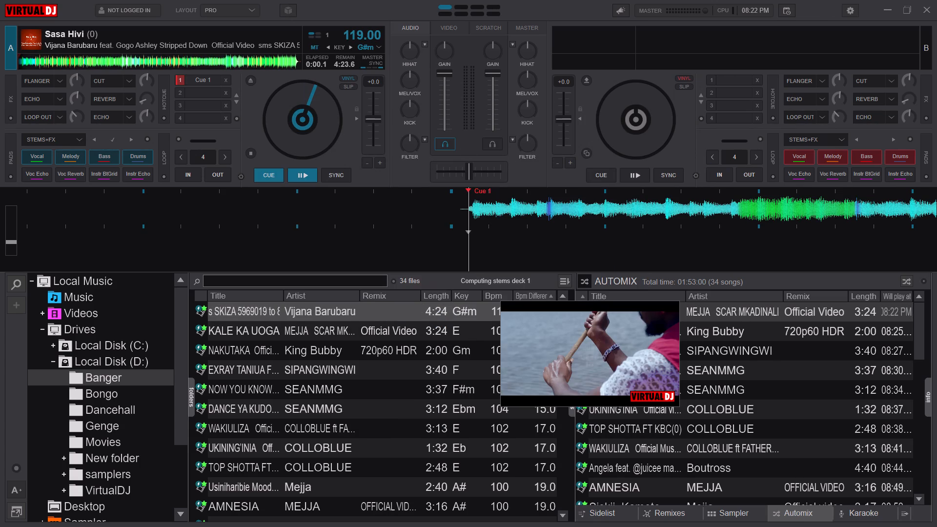
text(bbbbbbbbb)
scroll(453, 98, up, 1)
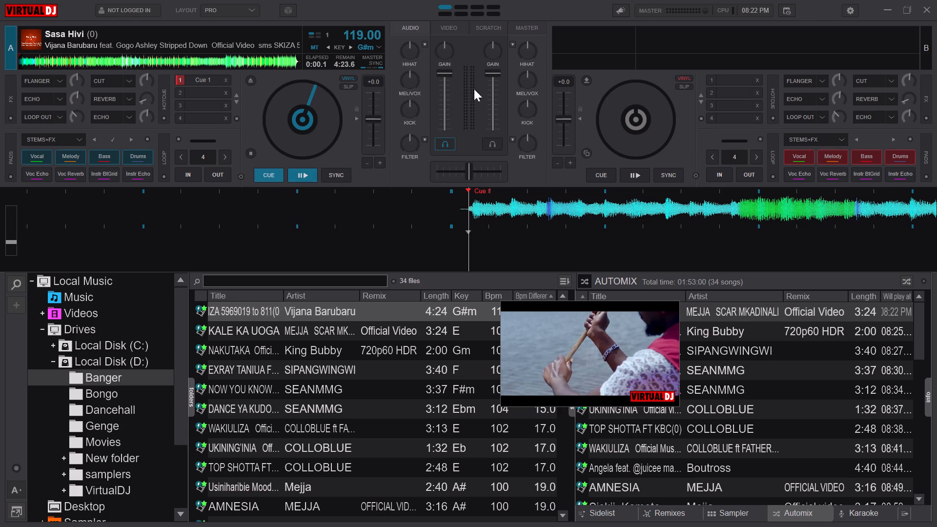
Close the video open in Media Player and return to the VirtualDJ window.
click(895, 8)
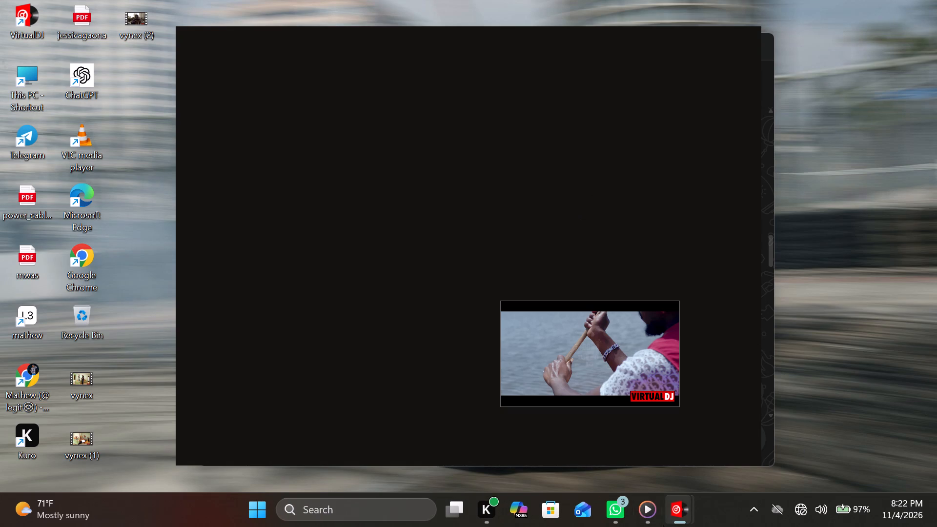
click(653, 516)
click(935, 8)
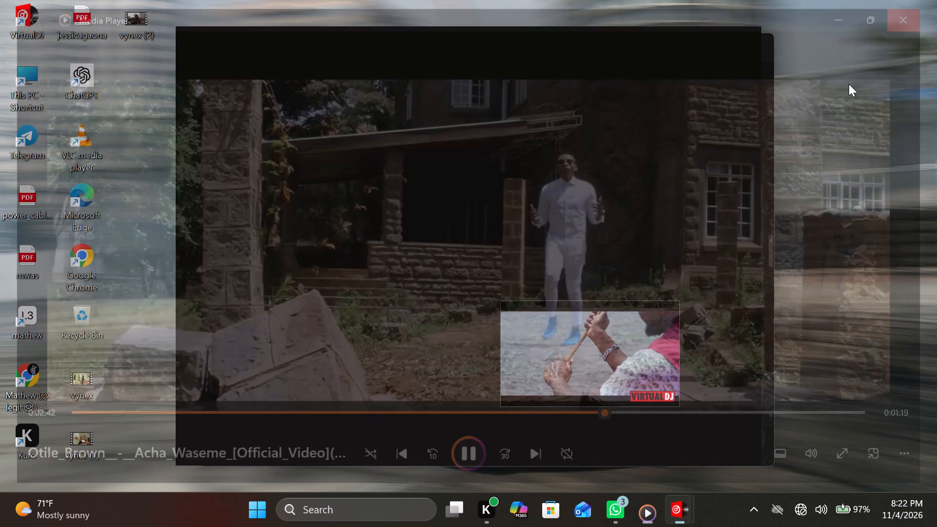
click(677, 509)
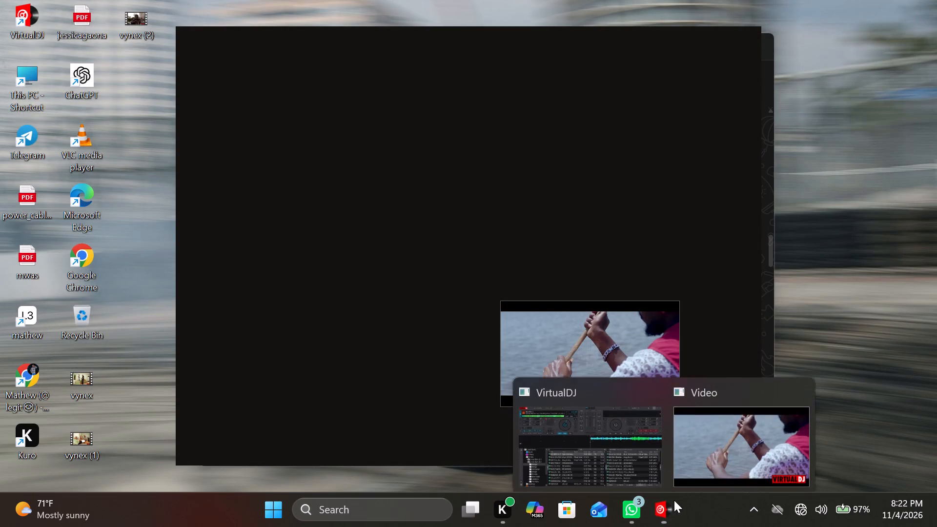
click(635, 438)
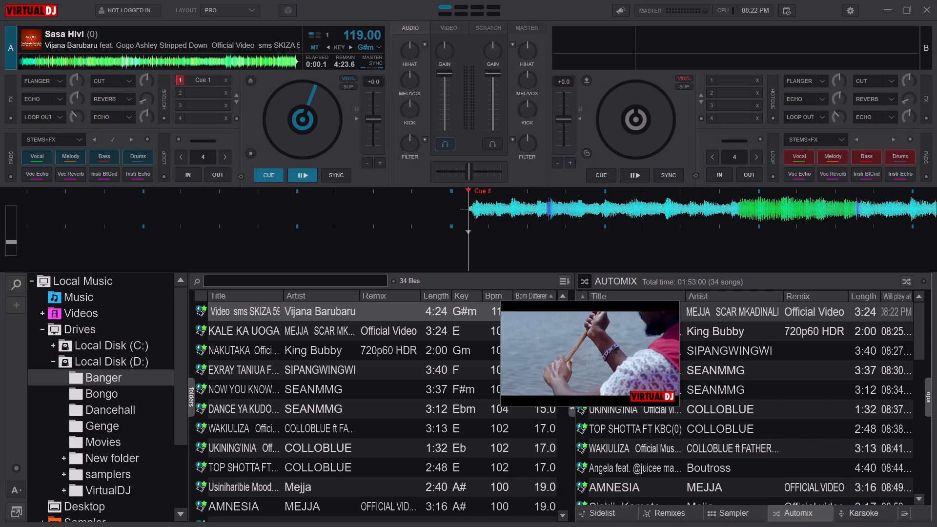
Start playing "Sasa Hivi" on deck A.
text(bbb)
key(space)
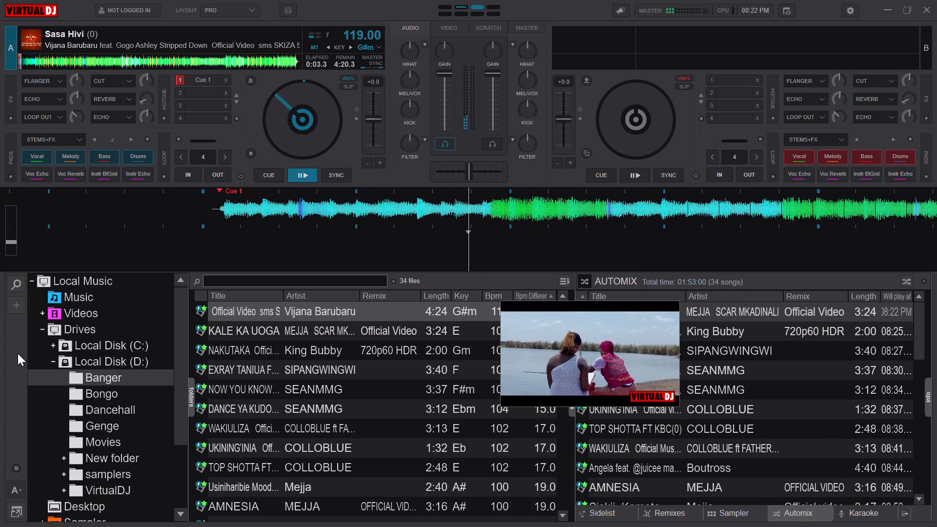
Load the 720p "Ololufe Mi Official Video" from the Bongo folder onto deck B.
double_click(84, 395)
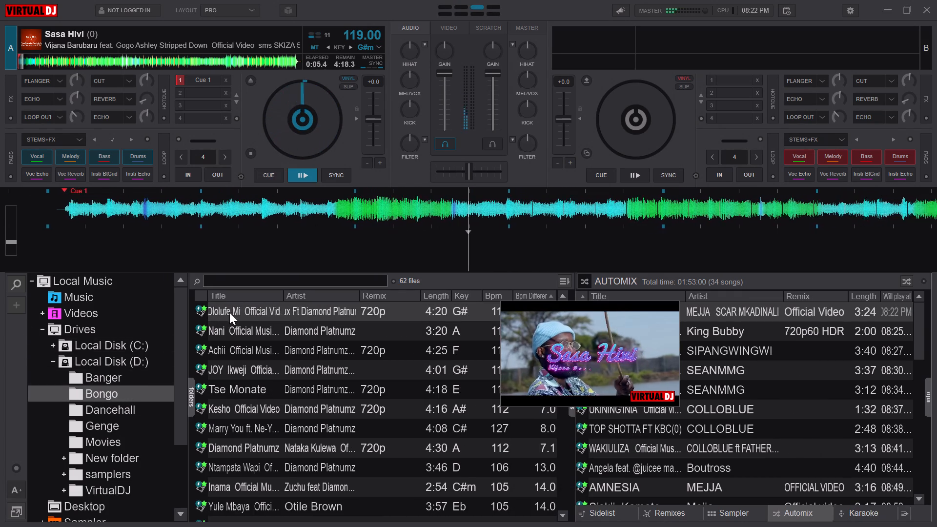
double_click(244, 302)
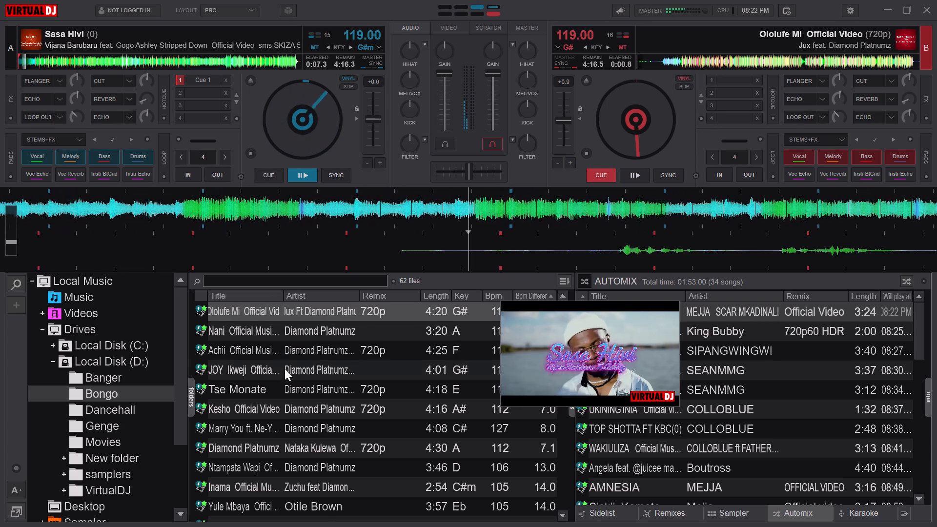
Set hot cue 1 of "Ololufe Mi" on deck B at the beat entry, about 0:24.4.
click(662, 62)
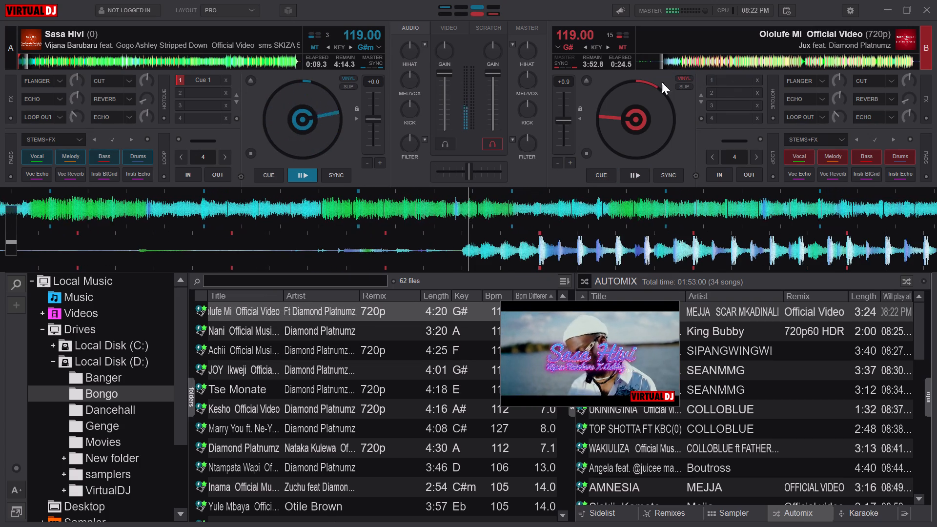
drag(619, 251, 626, 243)
key(ctrl+1)
Apply the Loop Out effect to deck A and start "Ololufe Mi" on deck B from its cue.
key(Tab)
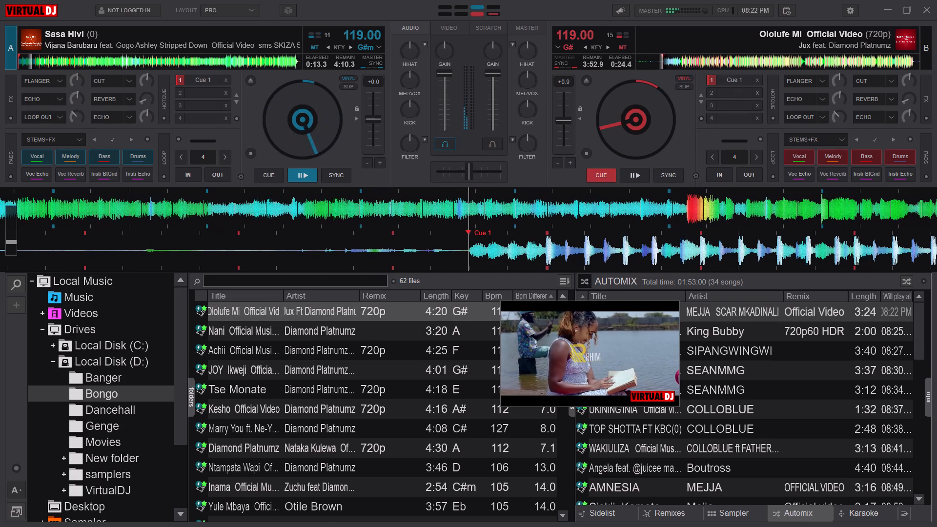
key(e)
key(Tab)
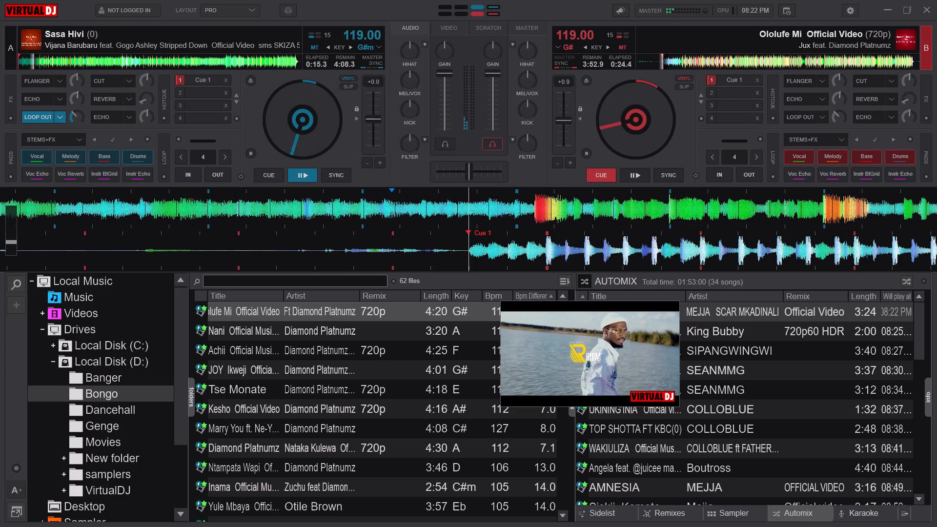
key(space)
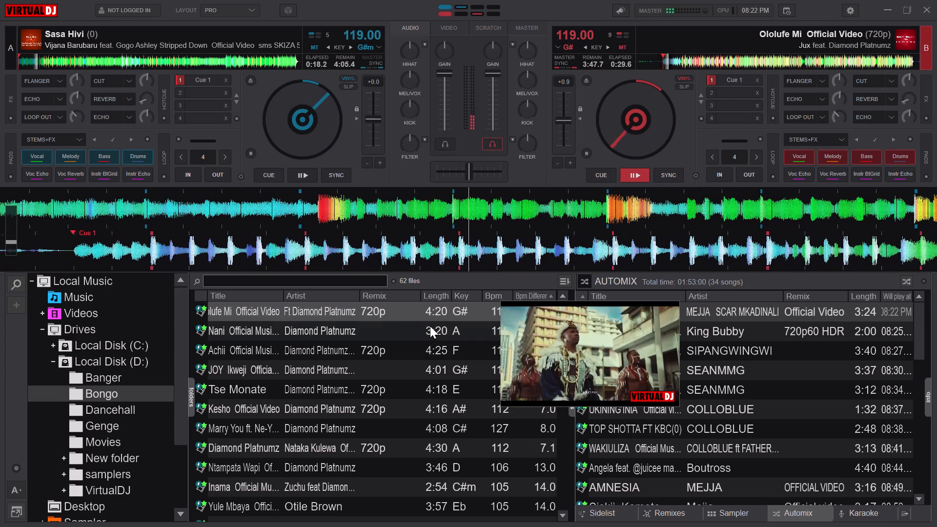
Move the floating video preview off the song lists to the deck B area.
drag(604, 338, 713, 104)
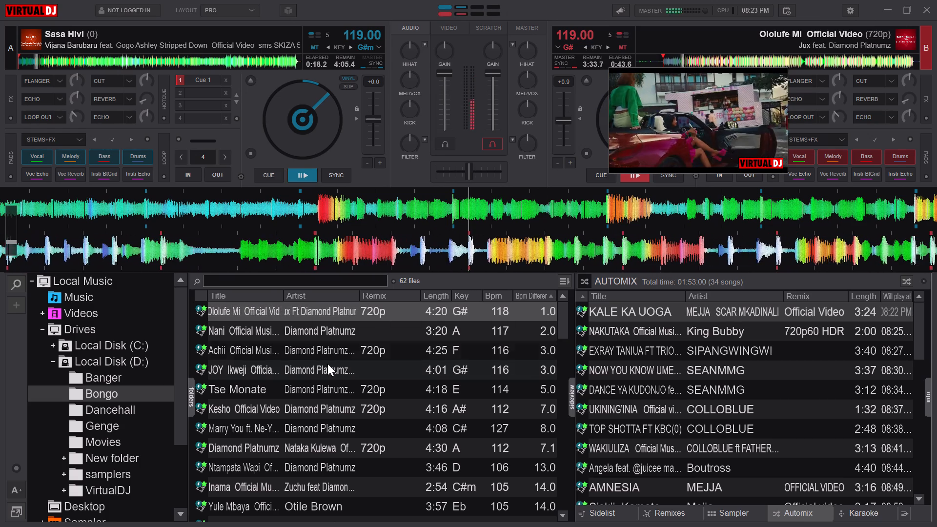
Apply the Echo effects to "Sasa Hivi" on deck A.
key(f)
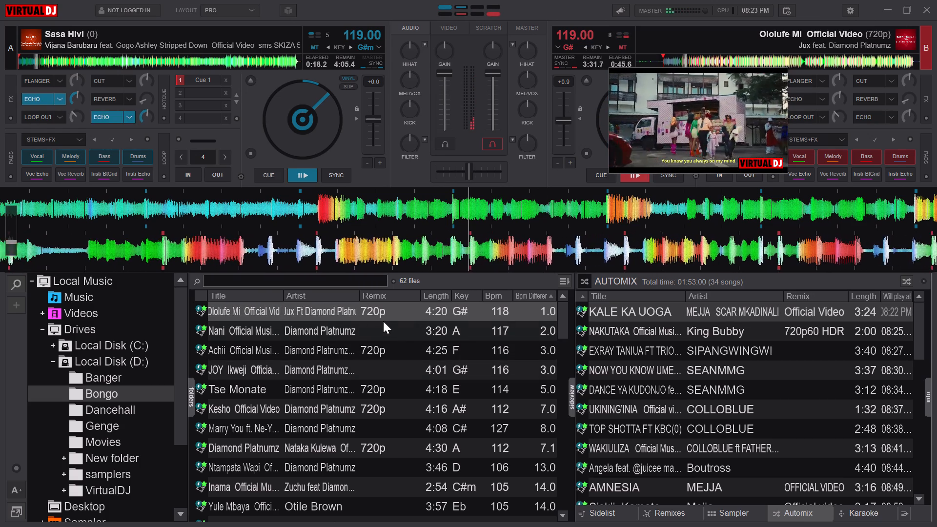
key(Tab)
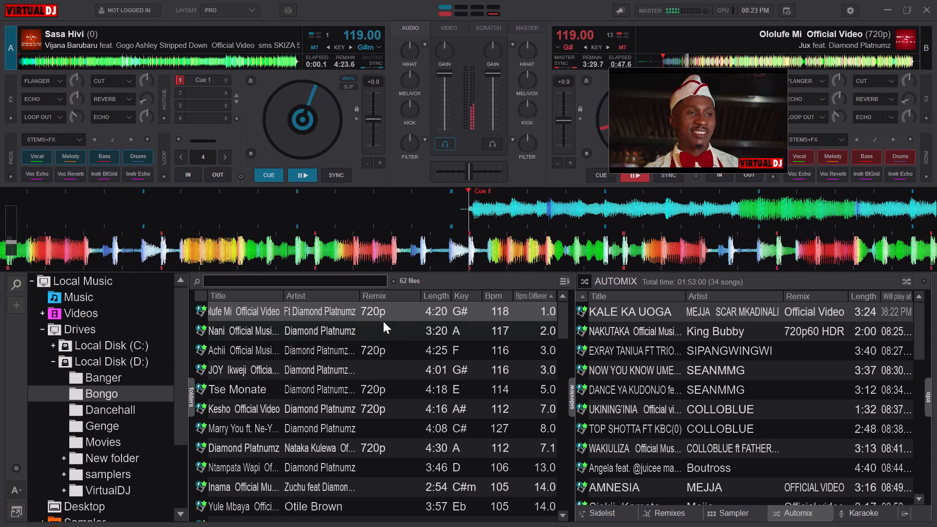
Return "Ololufe Mi" on deck B to cue 1 and retrigger it from there.
key(Tab)
key(c)
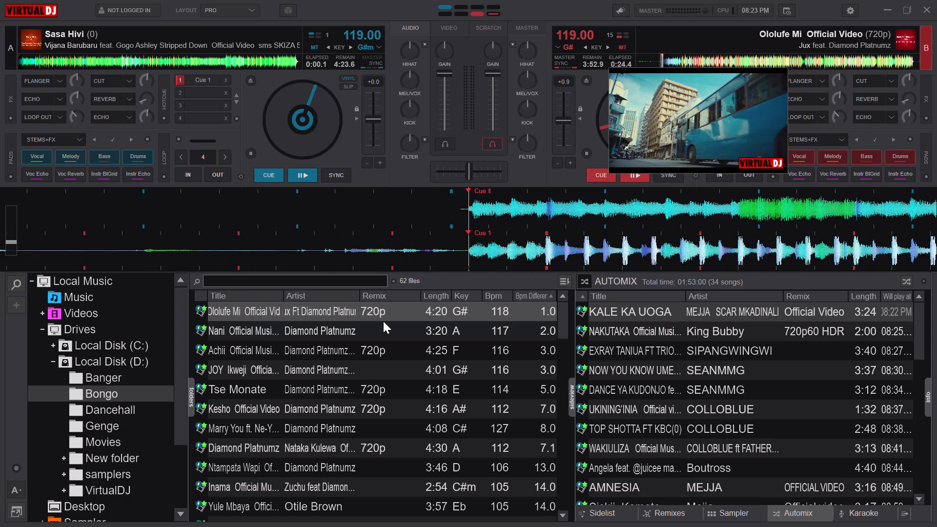
key(b)
text(b)
key(space)
key(c)
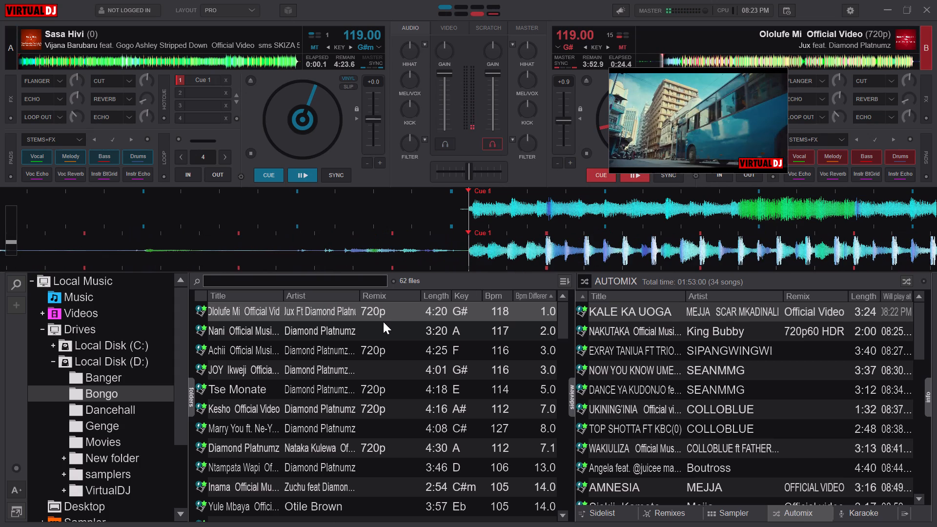
Load Diamond Platnumz's "Nani Official Music Video" onto deck B and start playing it.
triple_click(349, 334)
key(space)
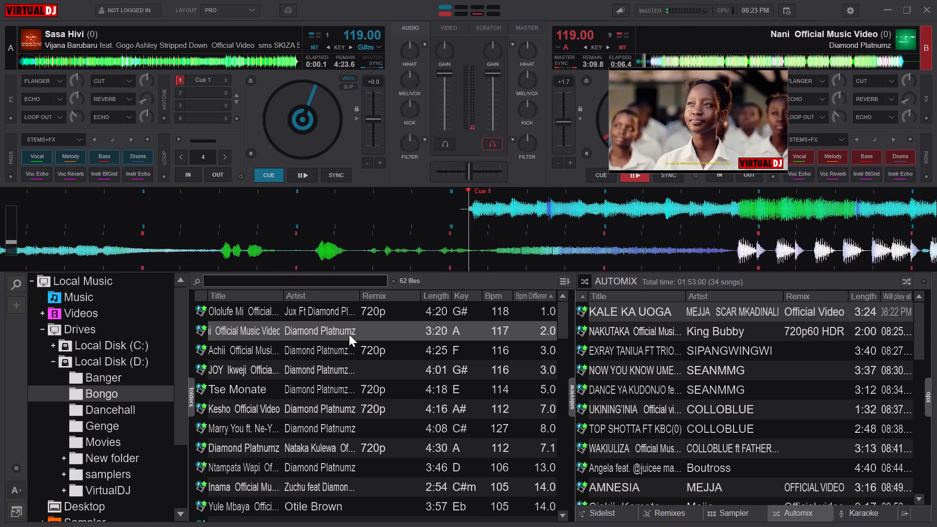
Mark hot cue 1 of "Nani" at the first drum beat, about 0:10, and return deck B to it.
key(ctrl+1)
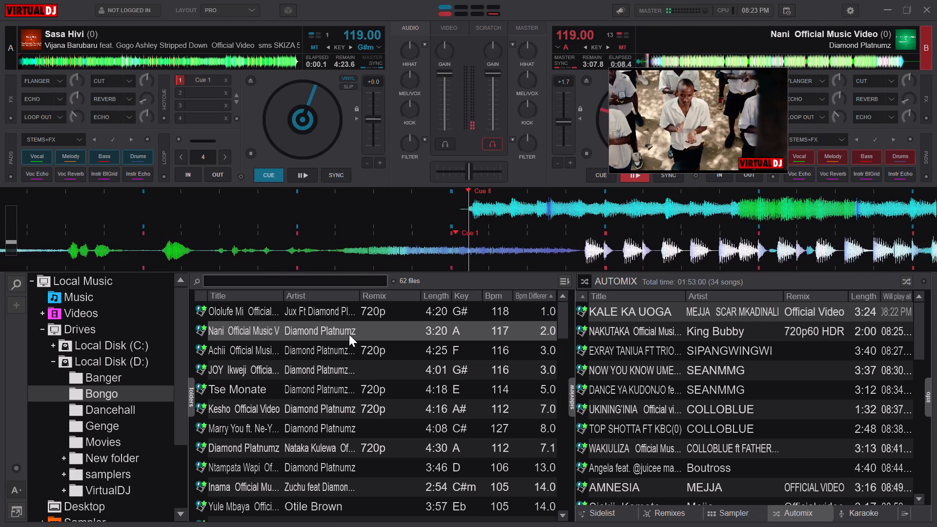
key(ctrl+1)
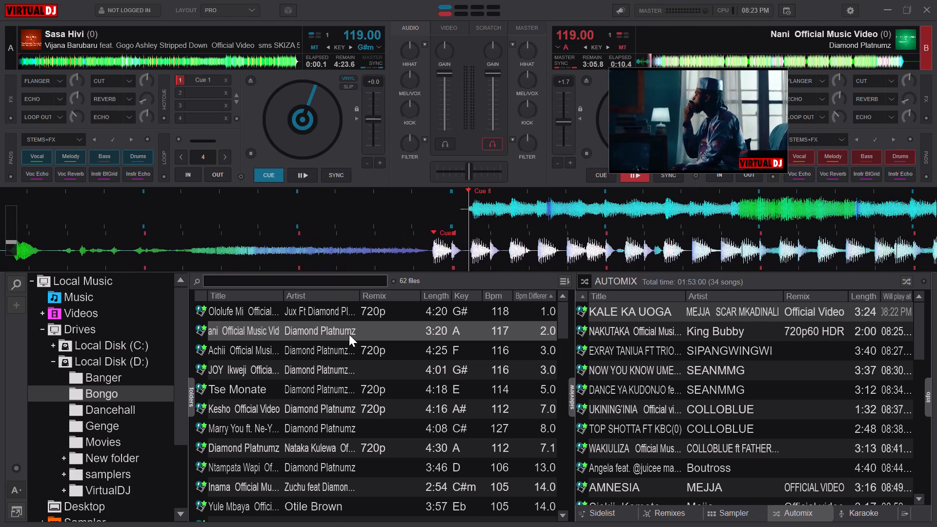
key(c)
key(space)
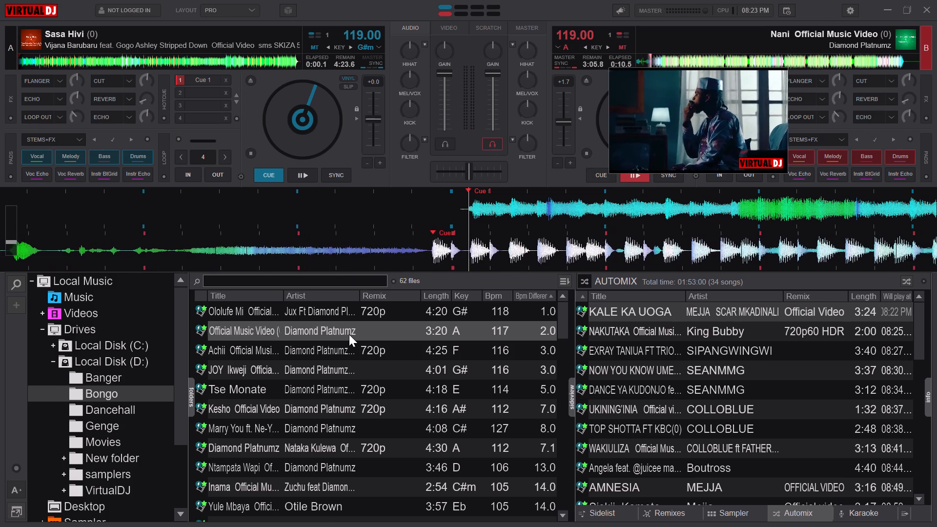
key(c)
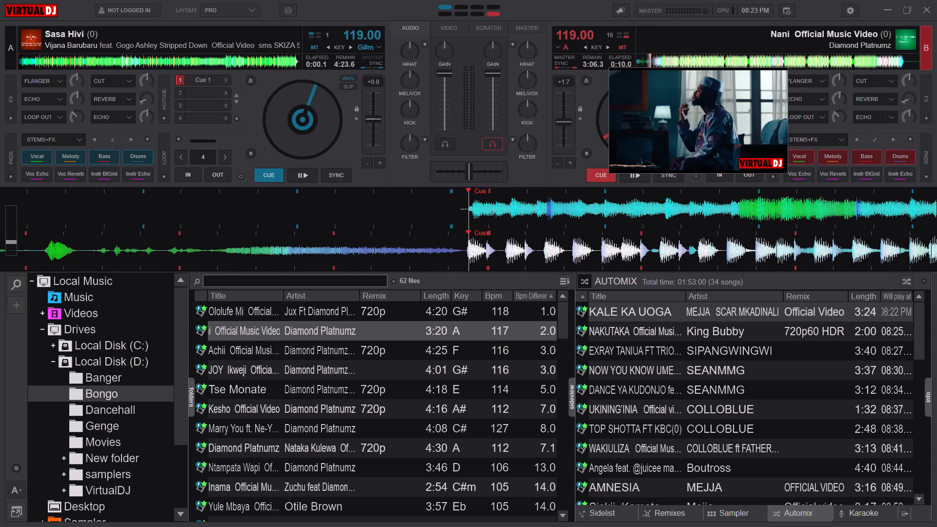
Fine-tune deck B's waveform position on the first beat of "Nani" and reset hot cue 1 there, about 0:10.0.
drag(529, 254, 529, 254)
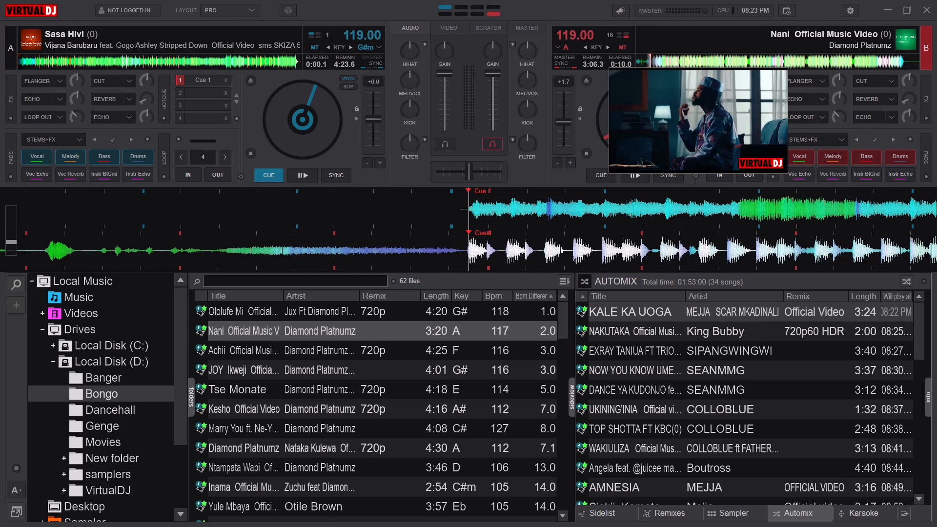
drag(529, 254, 533, 254)
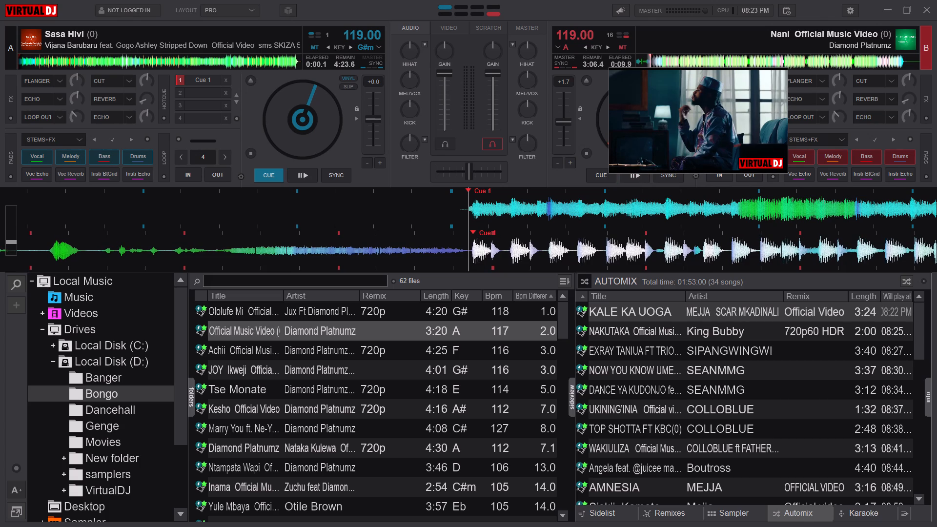
drag(533, 254, 526, 254)
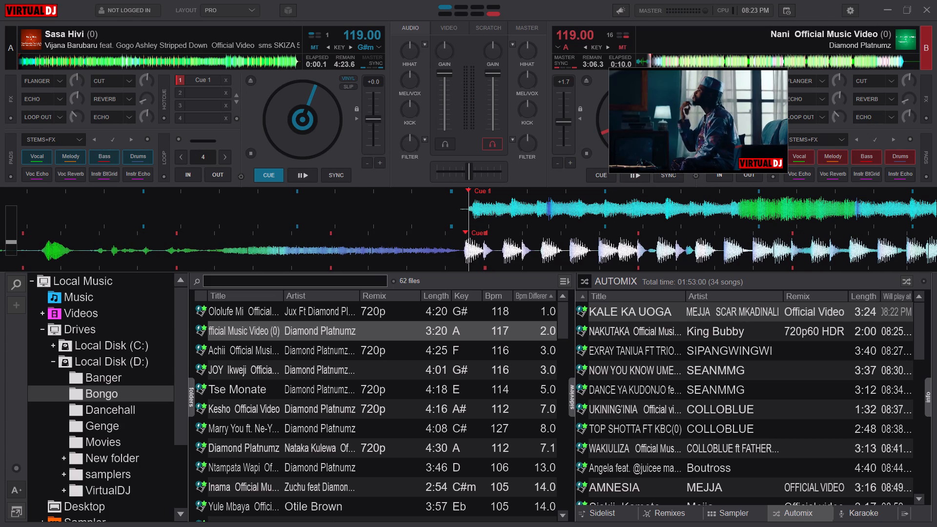
drag(526, 254, 536, 247)
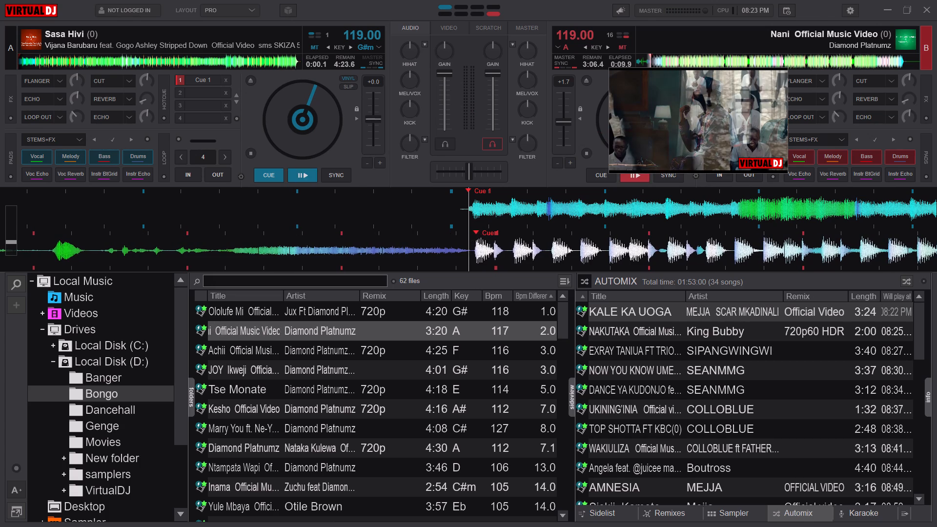
drag(536, 247, 528, 244)
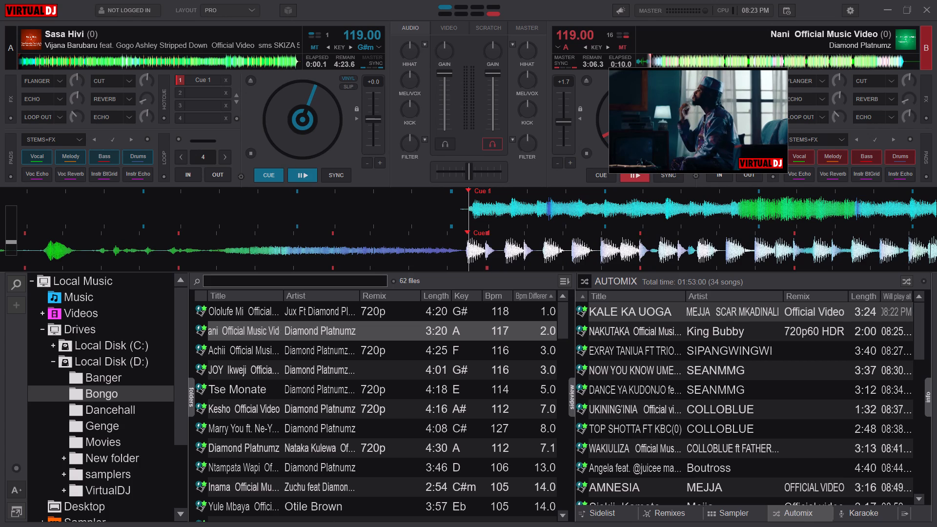
triple_click(515, 251)
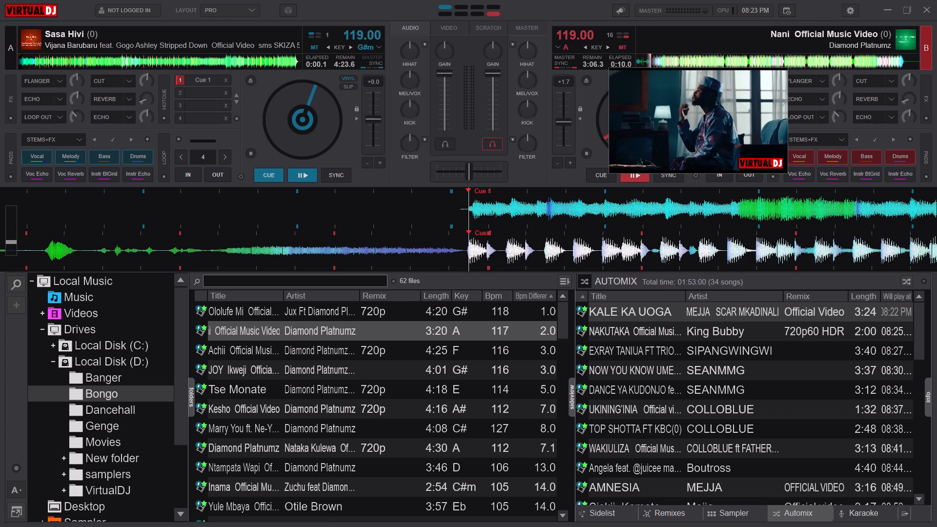
click(516, 250)
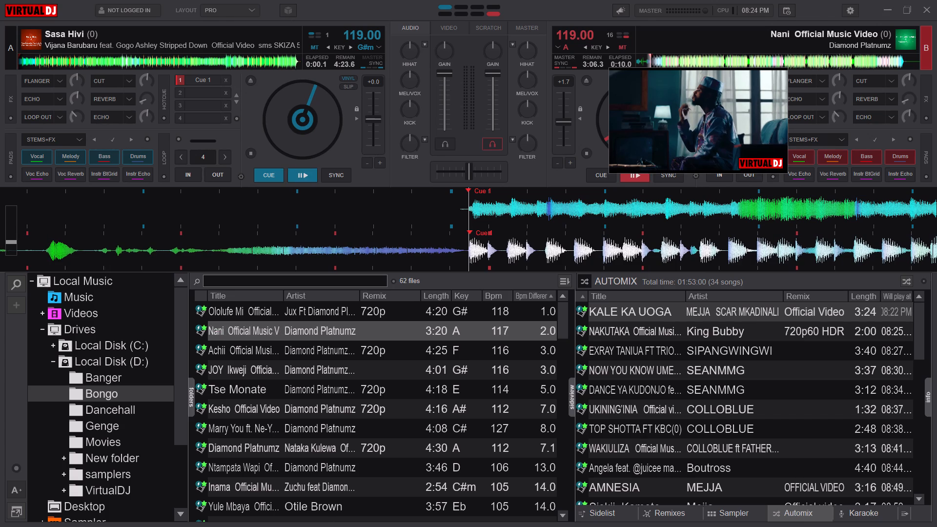
key(ctrl+1)
Start playing "Nani" on deck B from hot cue 1.
key(space)
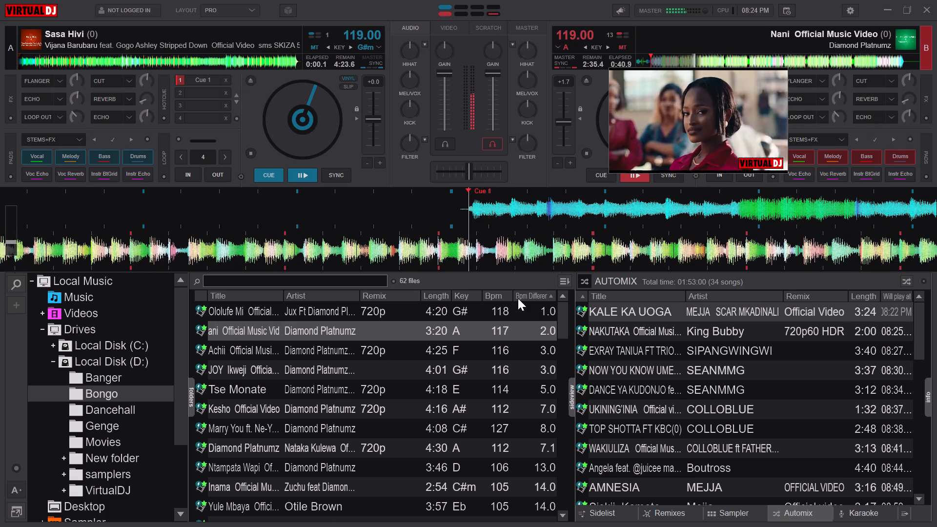
Load Diamond Platnumz's 720p "Achii Official Music Video" onto deck A.
double_click(382, 350)
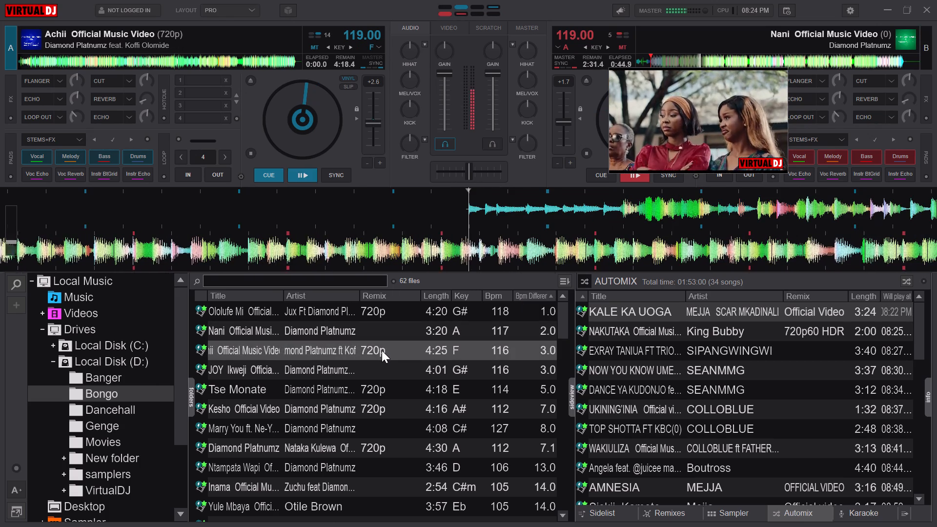
text(bbbbb)
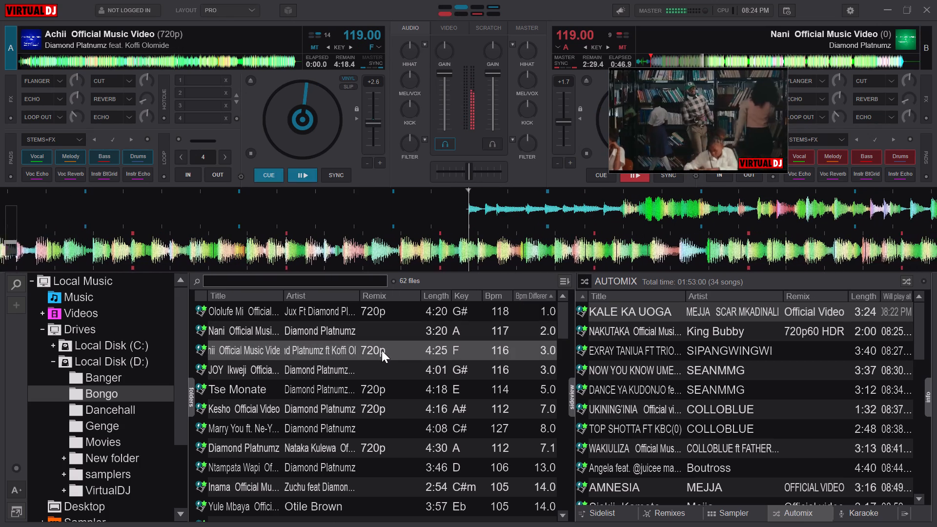
Set hot cue 1 at the very start of "Achii" on deck A.
key(ctrl+1)
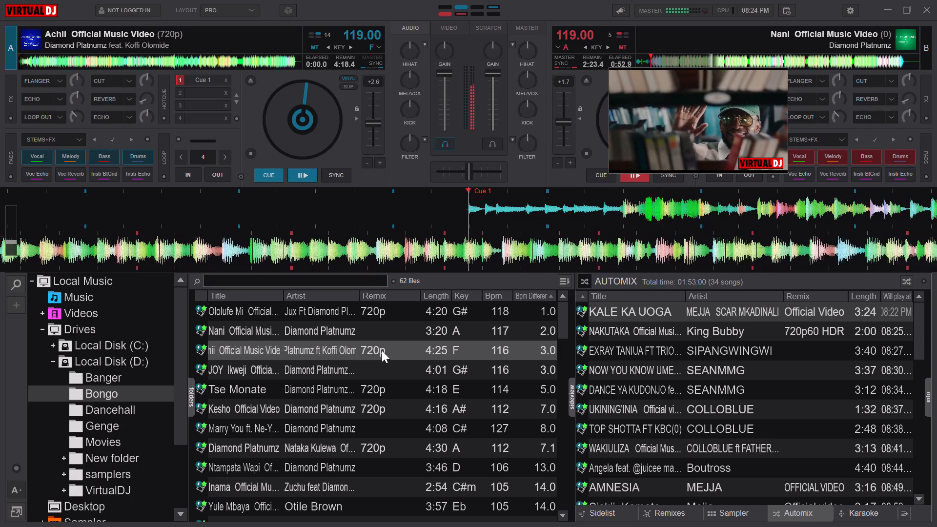
Start playing "Achii" on deck A over "Nani", from hot cue 1.
text(bb)
key(space)
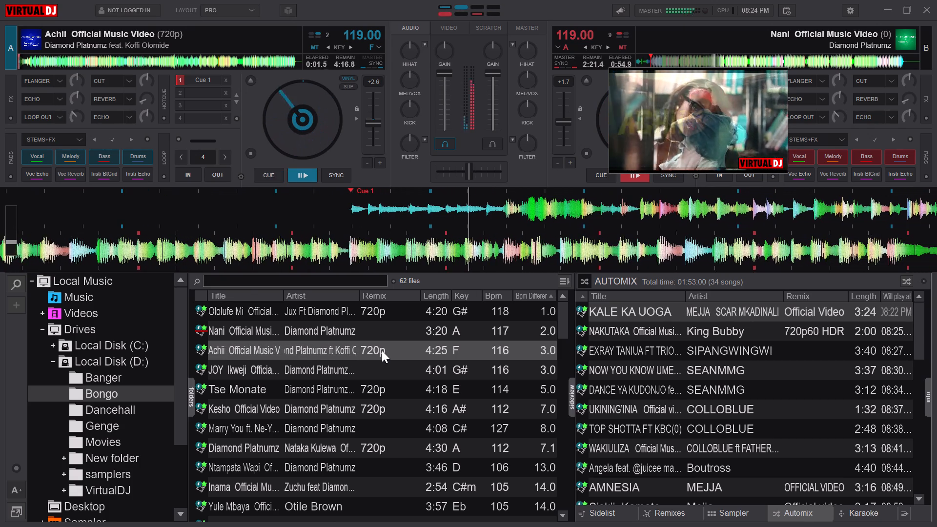
Fade "Nani" out of deck B with the Echo effects, return it to hot cue 1 and switch the effects off.
key(Tab)
key(x)
key(z)
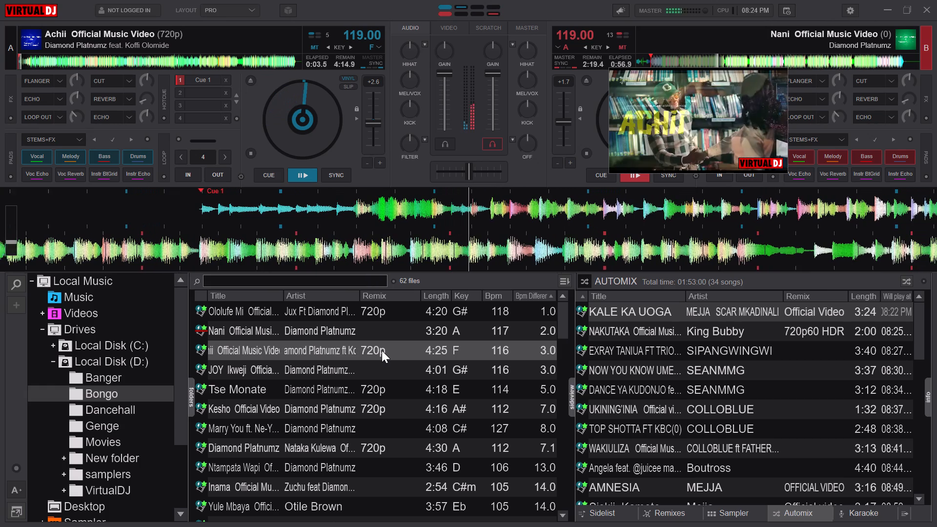
key(alt+x)
key(w)
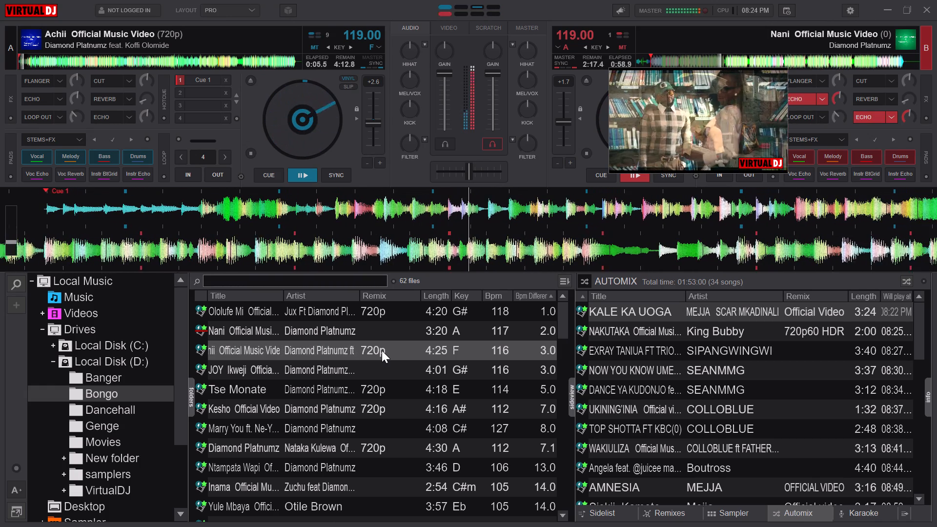
text(cw)
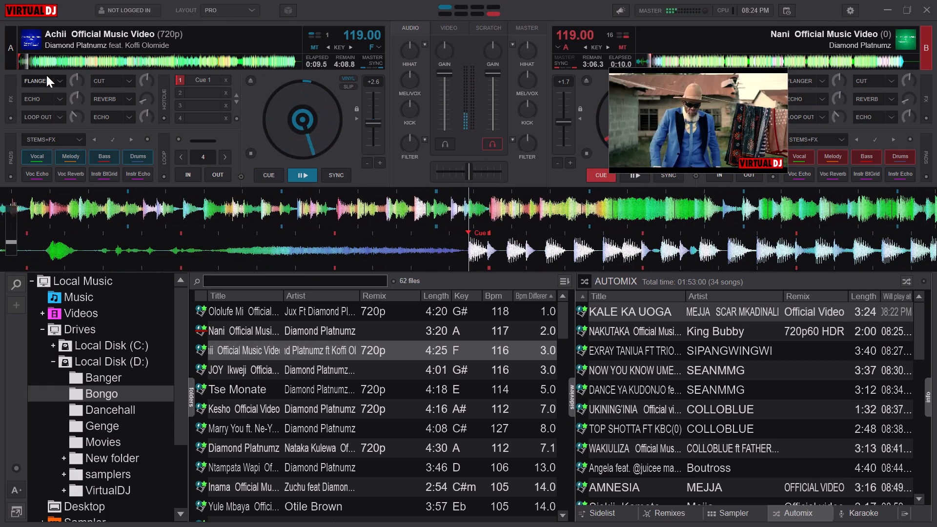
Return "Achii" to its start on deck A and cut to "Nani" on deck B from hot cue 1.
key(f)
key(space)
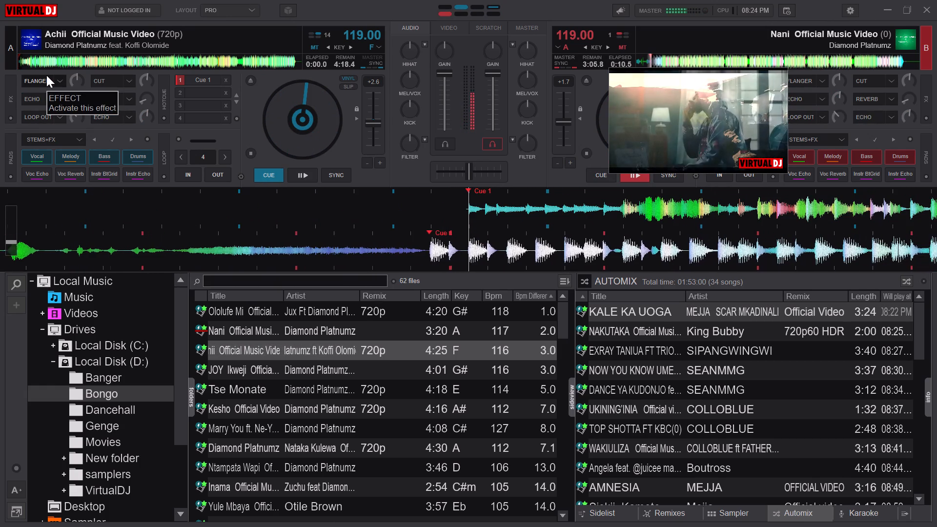
Return "Nani" to hot cue 1 and cut back to "Achii" on deck A from its start.
key(c)
key(Tab)
key(space)
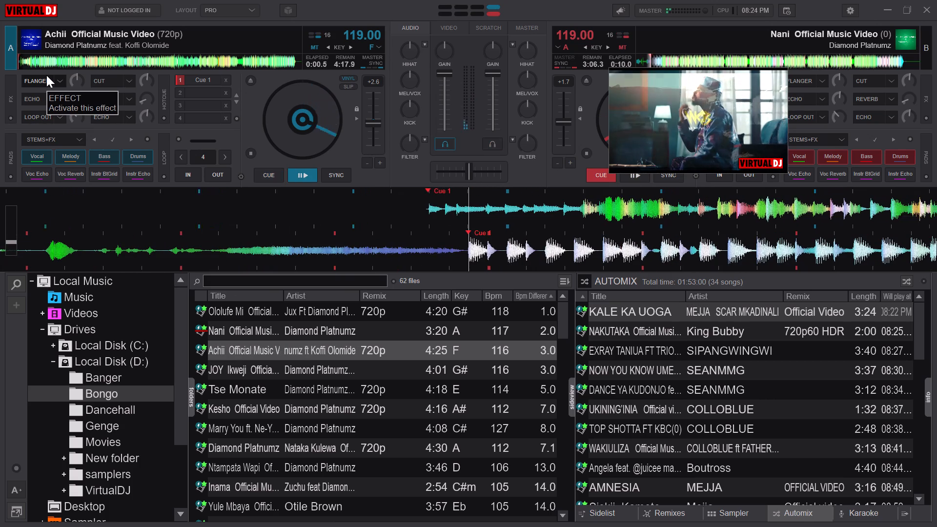
Load Diamond Platnumz's "JOY Ikweji Official Video" from the Bongo folder onto deck B.
triple_click(285, 370)
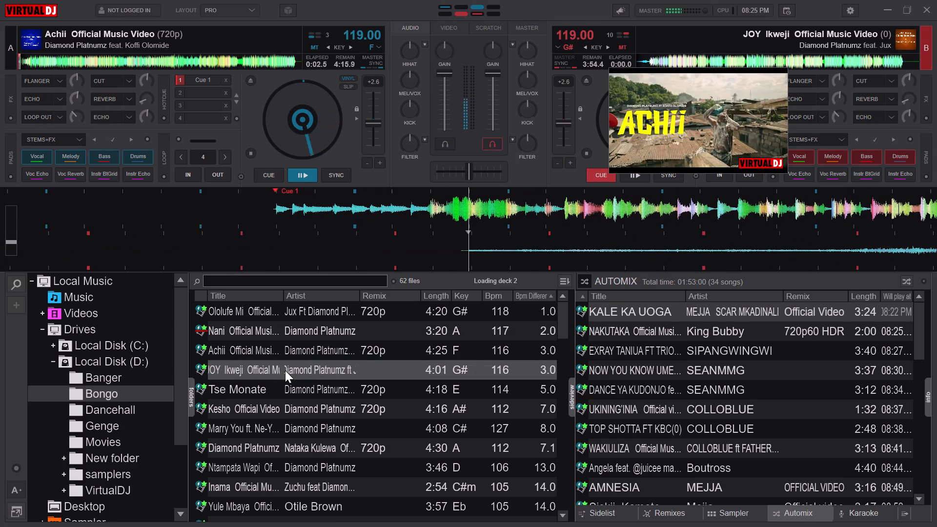
click(285, 370)
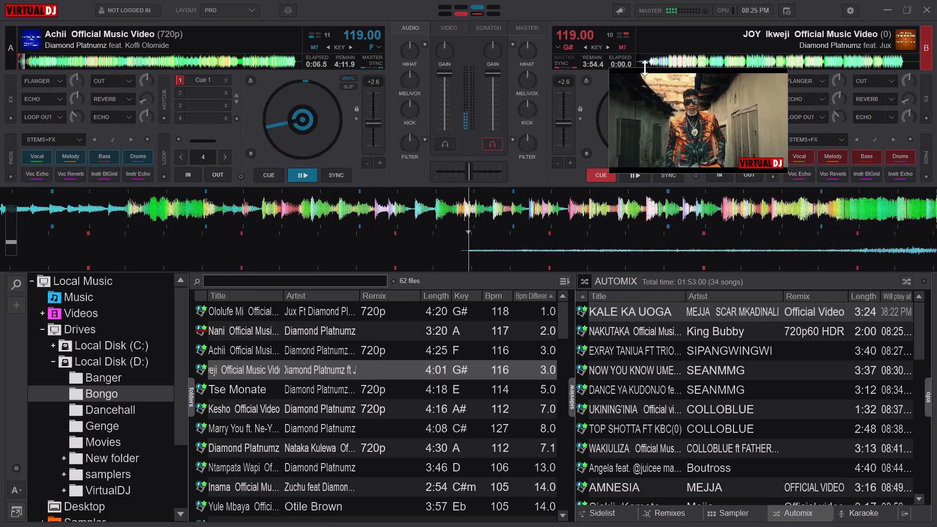
Move deck B to the first drum beat of "JOY Ikweji", about 0:11.2, and set hot cue 1 there.
click(647, 61)
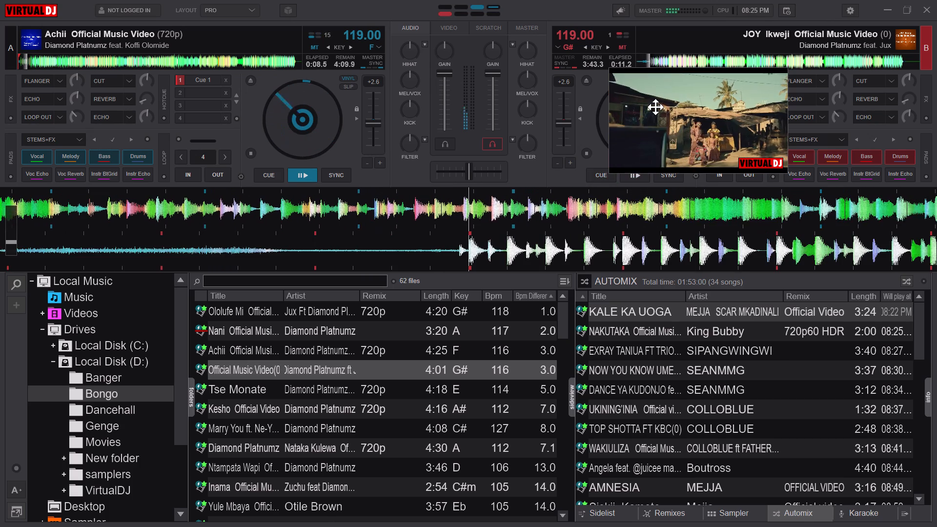
key(ctrl+1)
Cut from "Achii" to "JOY Ikweji" by playing deck B and returning deck A to its start.
key(space)
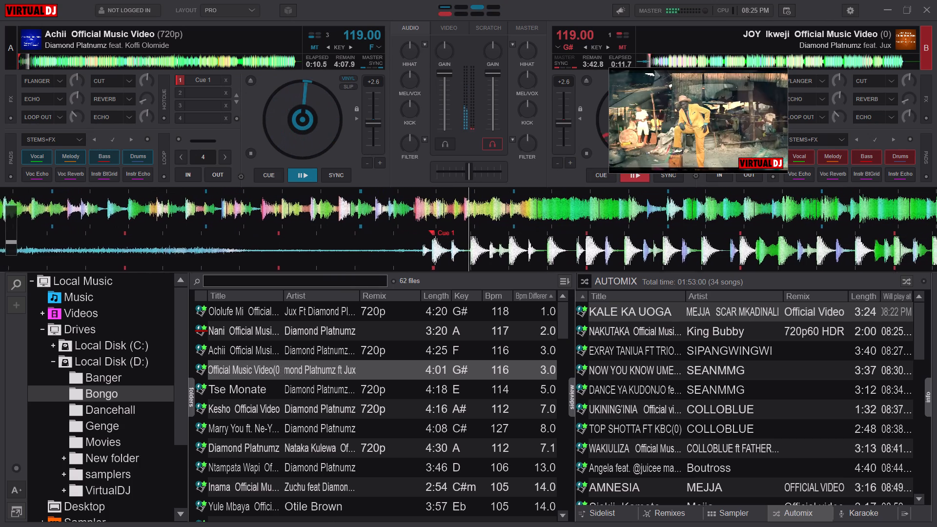
key(Tab)
key(f)
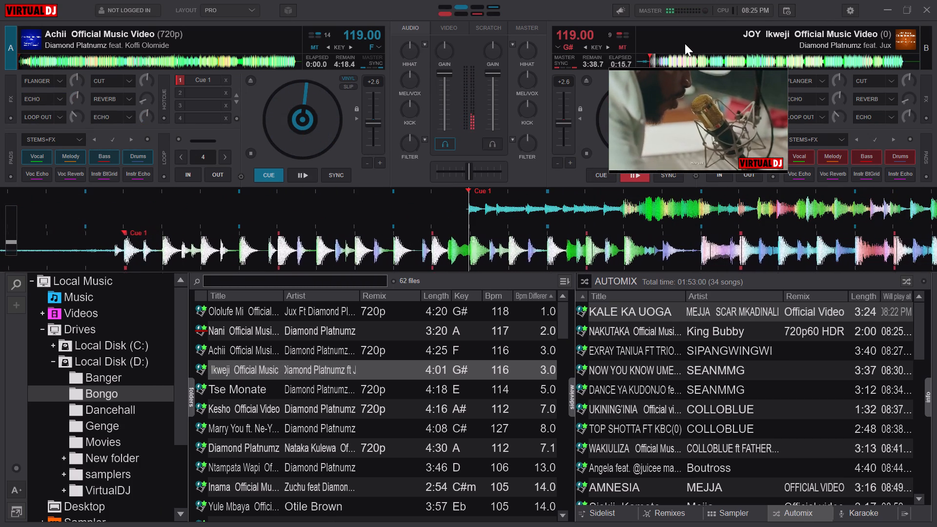
Return "JOY Ikweji" to its cue, nudge the waveform slightly ahead of the first beat and reset hot cue 1 at about 0:11.0.
key(Tab)
key(c)
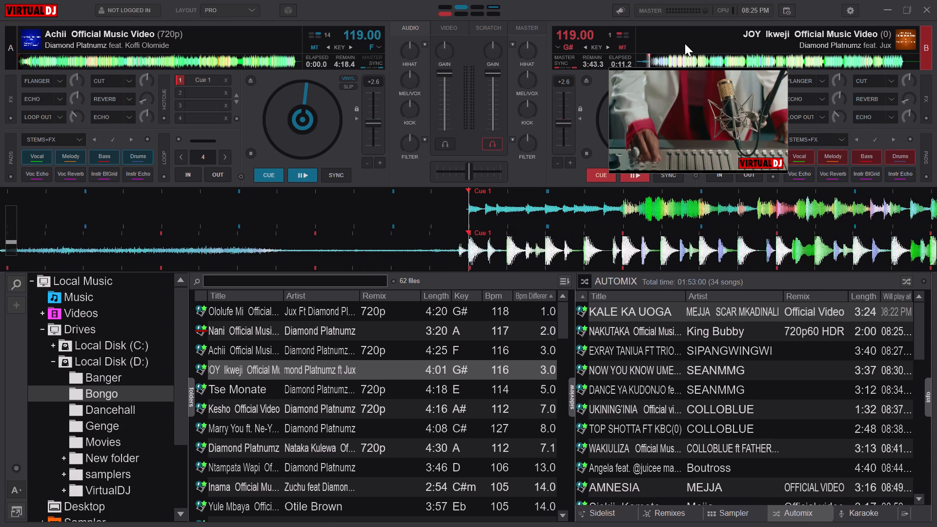
key(c)
key(c)
key(c)
key(c)
key(c)
key(c)
key(c)
key(c)
key(c)
key(c)
key(c)
key(c)
key(c)
key(c)
key(c)
key(c)
key(c)
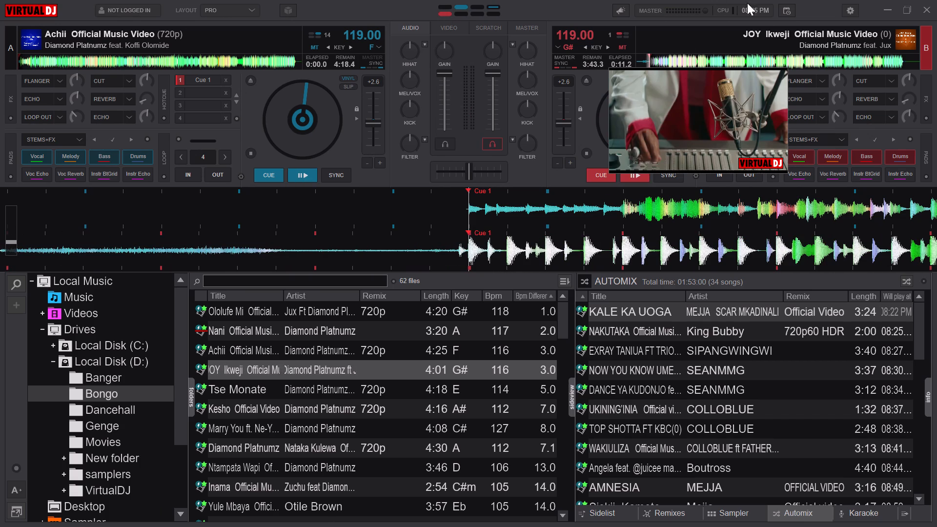
drag(550, 250, 556, 250)
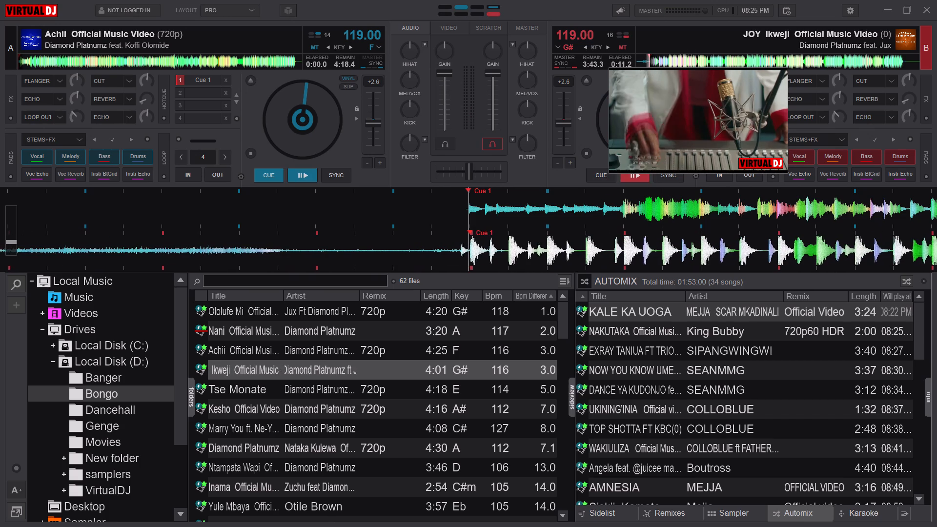
drag(556, 250, 563, 249)
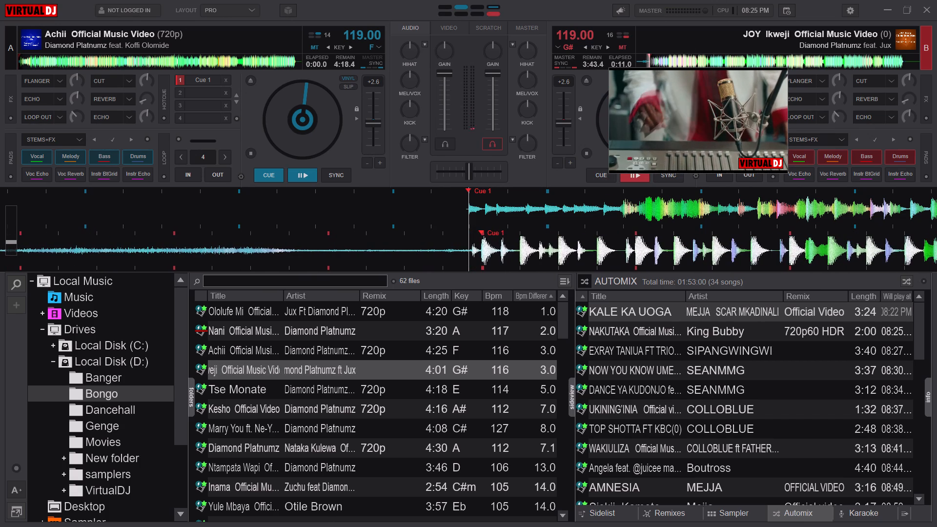
drag(563, 249, 562, 249)
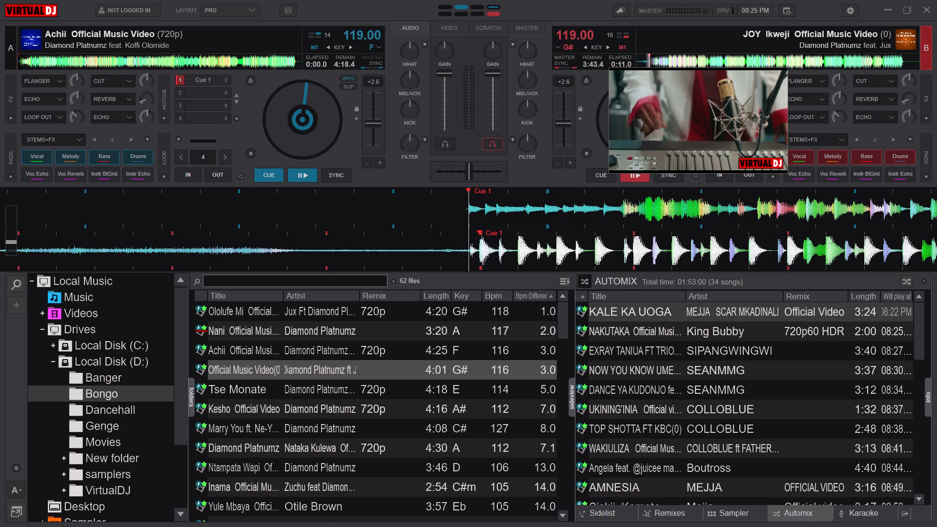
key(ctrl+1)
Start playing "JOY Ikweji" on deck B from hot cue 1.
key(space)
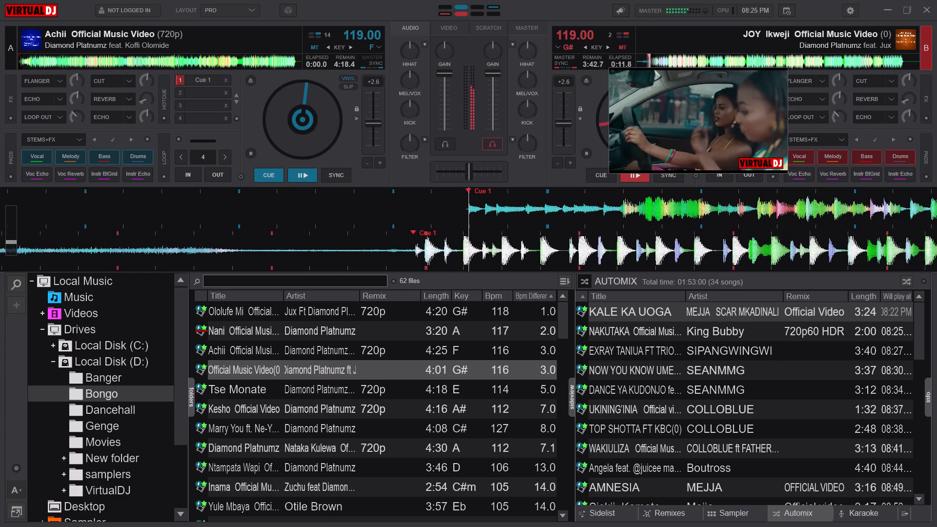
Load the 720p video "Tse Monate" onto deck A.
triple_click(293, 387)
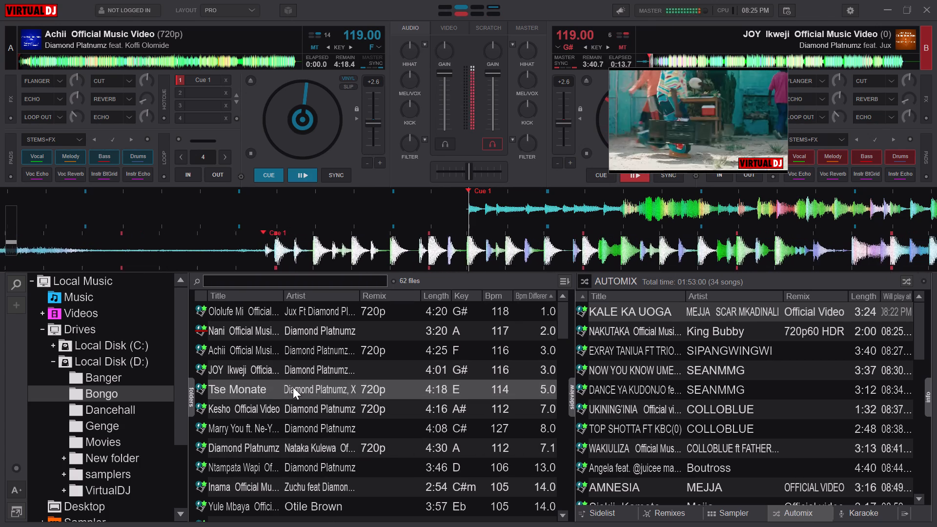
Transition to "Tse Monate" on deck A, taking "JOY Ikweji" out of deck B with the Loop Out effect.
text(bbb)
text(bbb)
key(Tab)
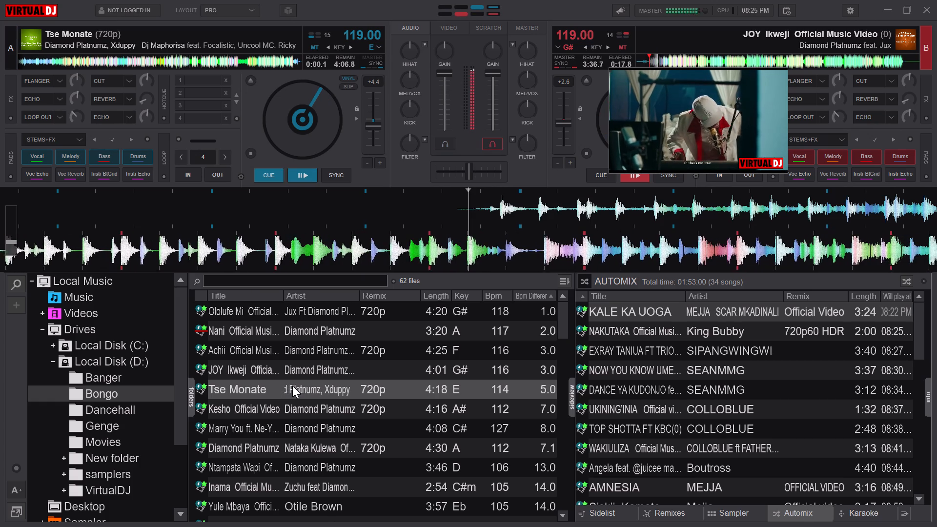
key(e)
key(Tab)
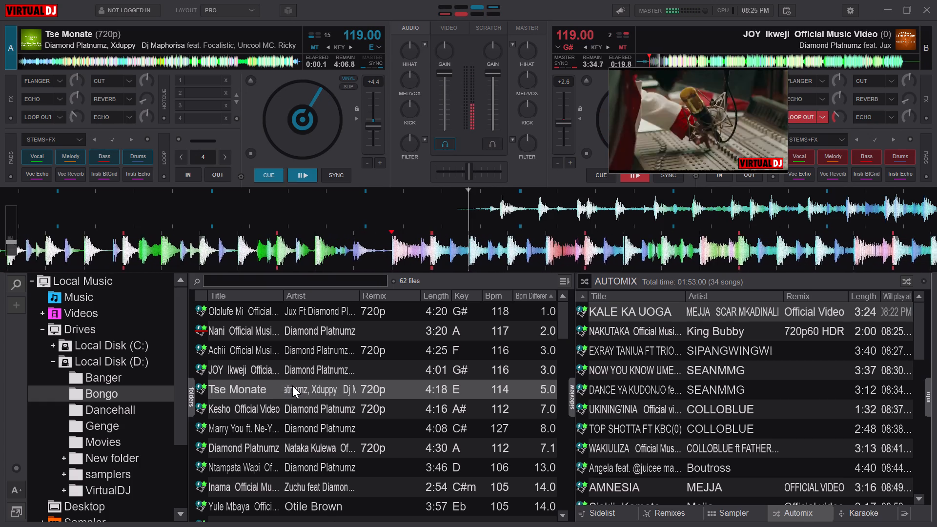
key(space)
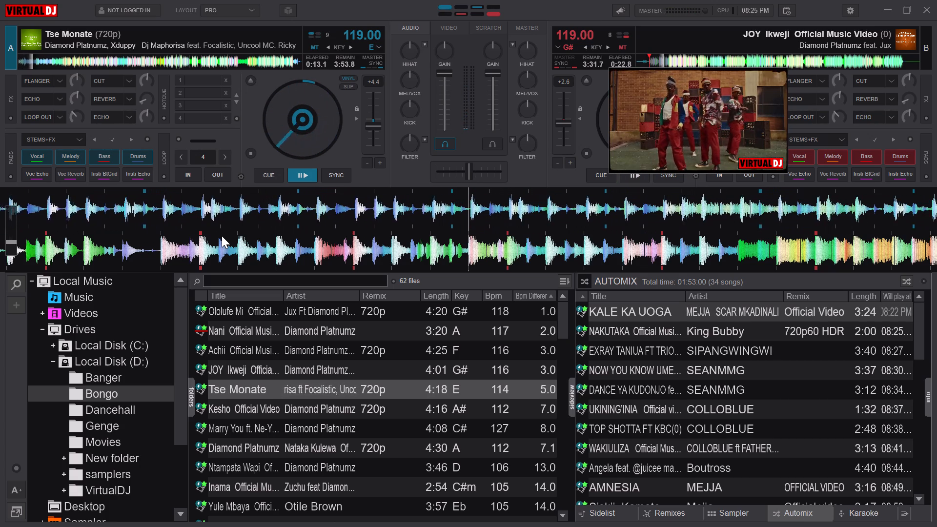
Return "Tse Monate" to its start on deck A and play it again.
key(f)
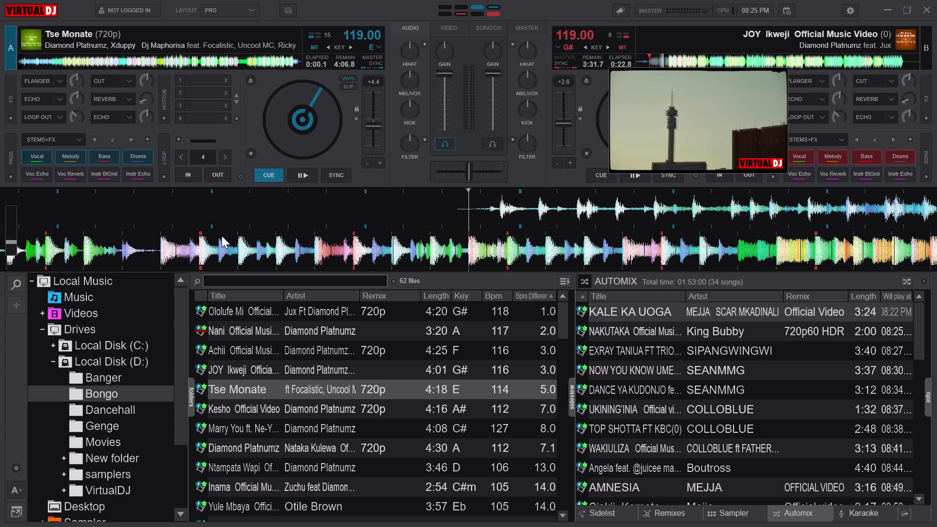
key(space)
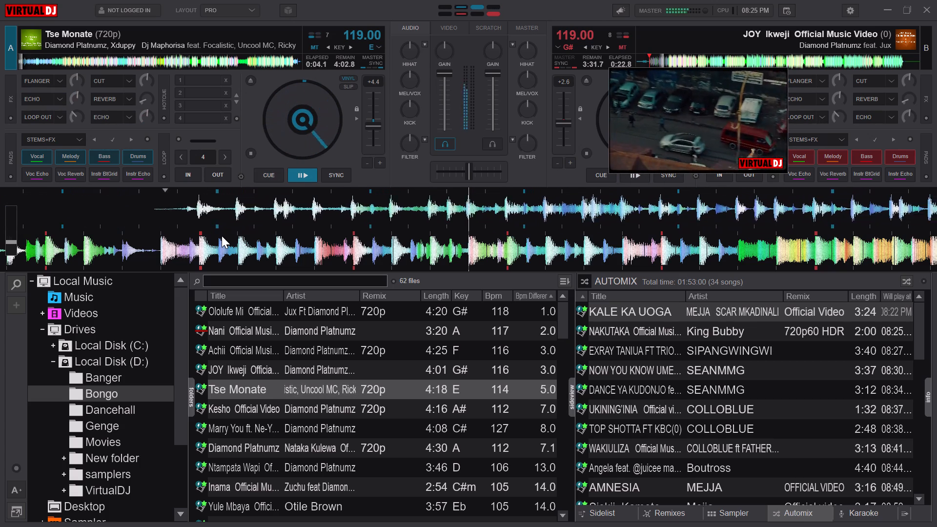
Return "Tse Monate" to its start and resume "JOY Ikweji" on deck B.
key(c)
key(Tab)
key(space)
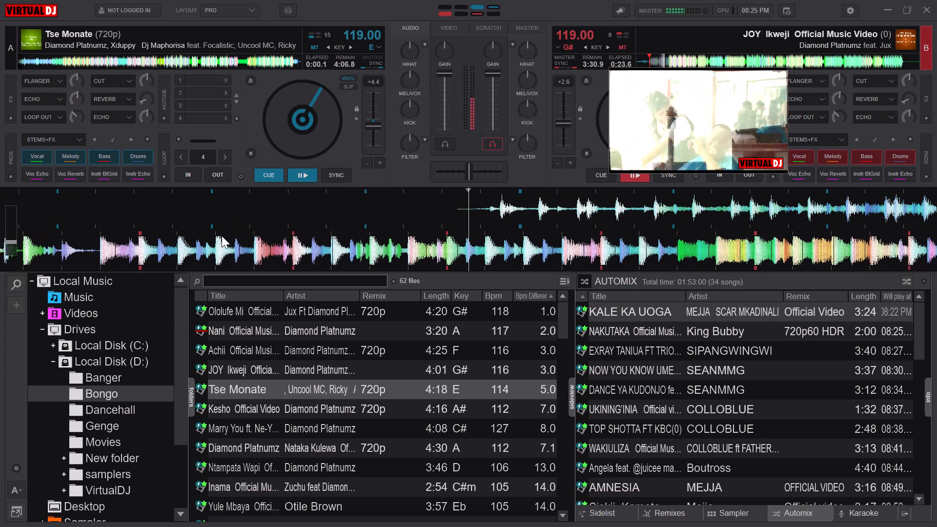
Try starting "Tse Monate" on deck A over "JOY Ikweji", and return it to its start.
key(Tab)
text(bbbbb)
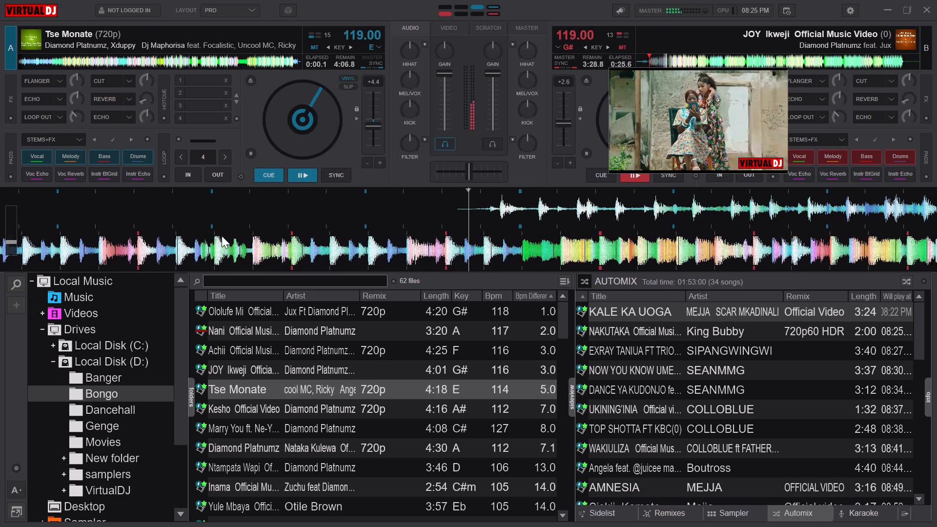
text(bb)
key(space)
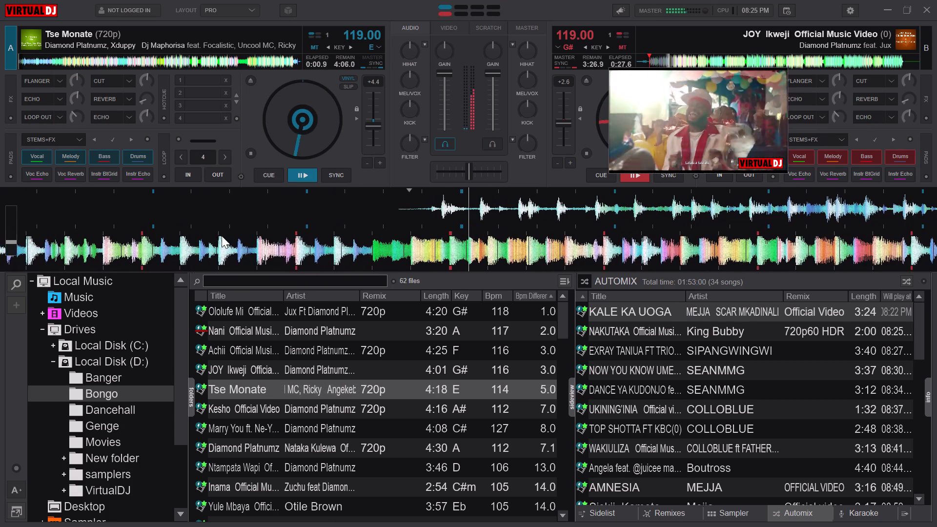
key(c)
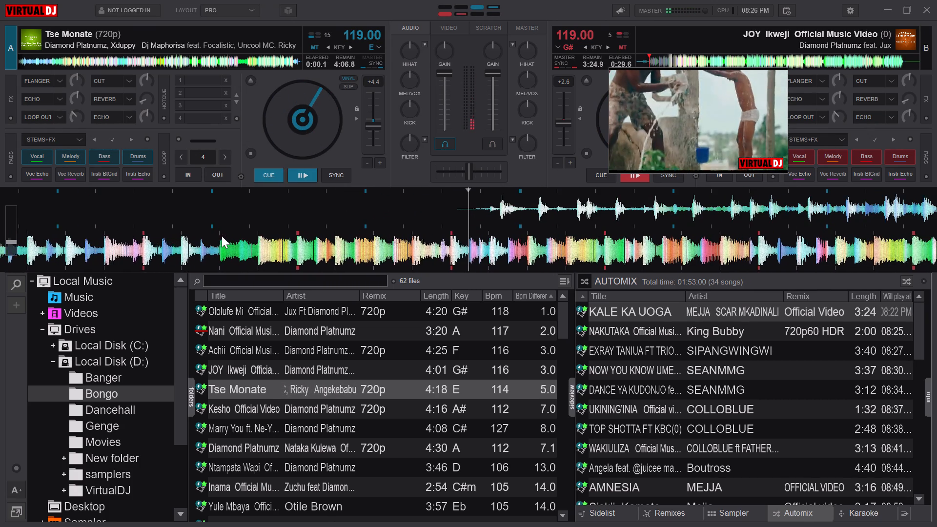
Apply the Loop Out effect to "JOY Ikweji" on deck B and bring in "Tse Monate" on deck A from its start.
key(Tab)
key(e)
key(Tab)
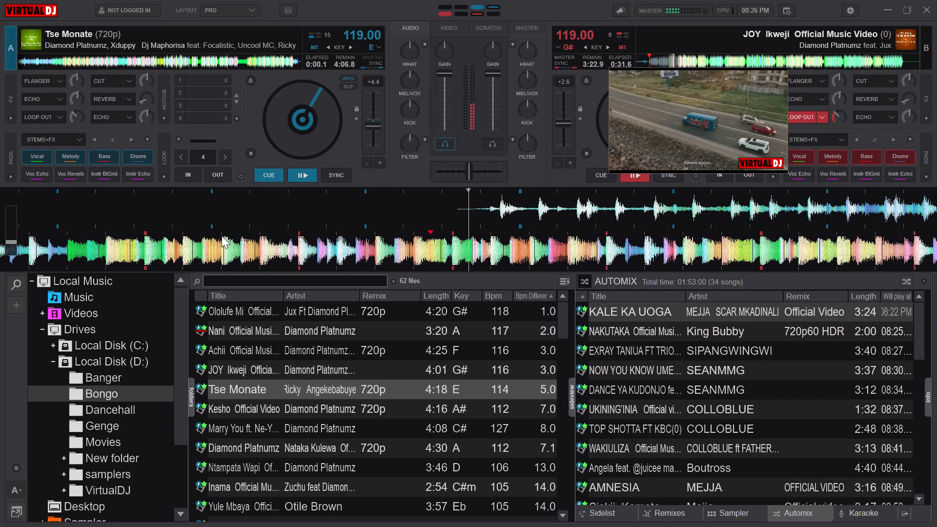
key(space)
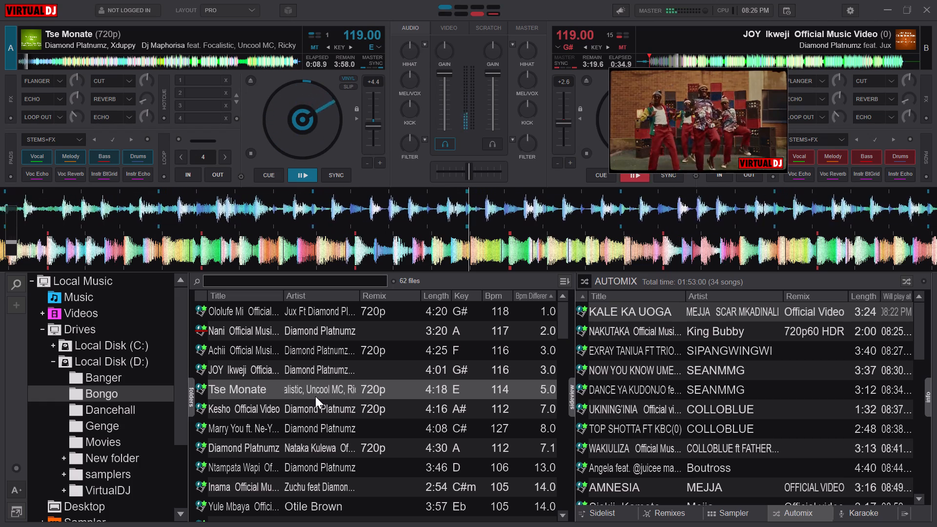
Load Diamond Platnumz's 720p "Kesho Official Video" onto deck B.
triple_click(290, 404)
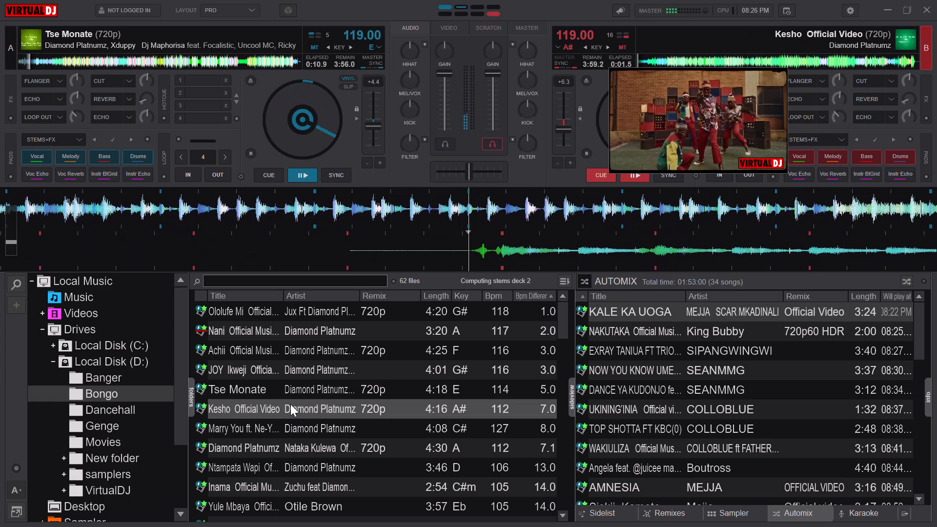
Return "Tse Monate" to its start on deck A and start playing "Kesho" on deck B.
key(Tab)
key(f)
key(Tab)
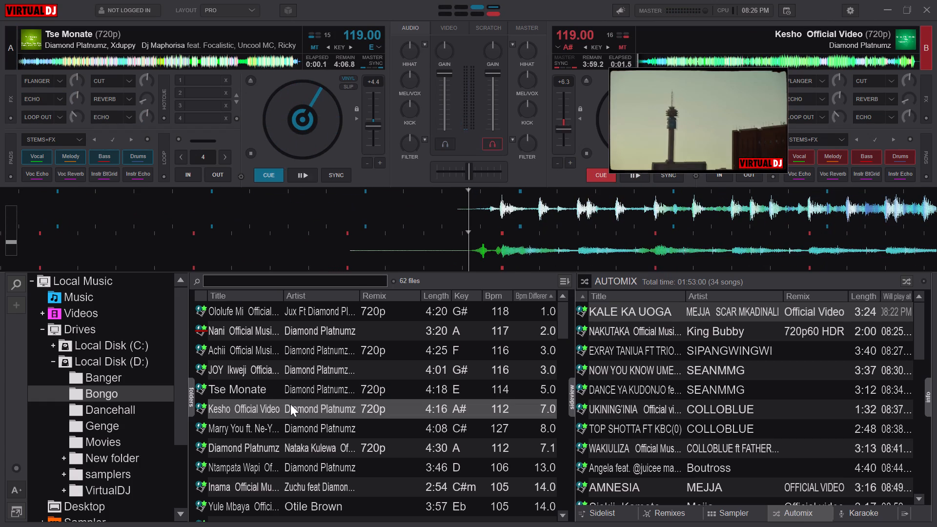
key(space)
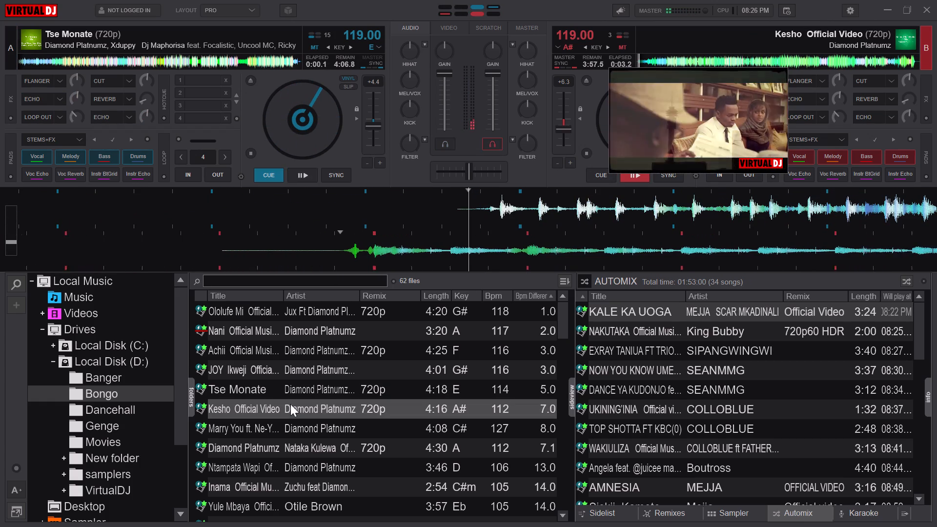
Return "Kesho" to its starting cue point at about 0:01.5, set hot cue 1 there and resume playback.
key(c)
key(ctrl+1)
key(space)
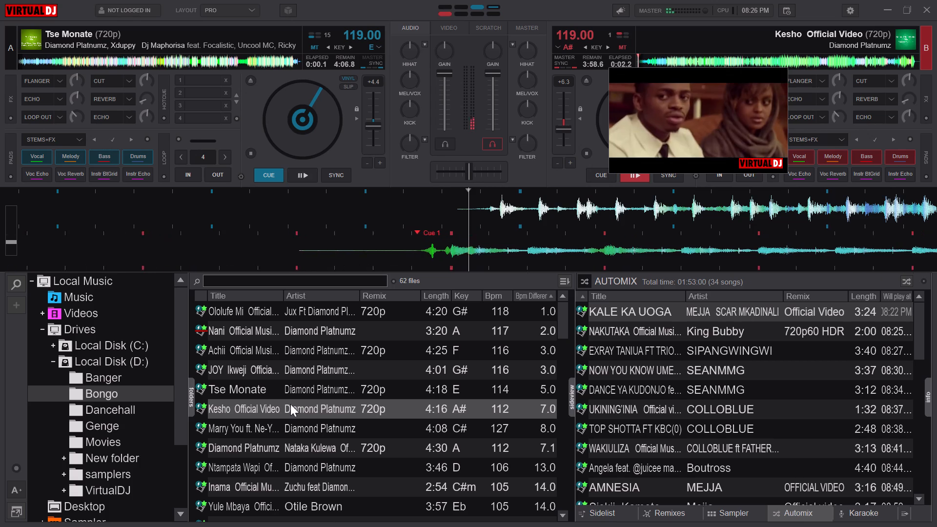
Load Diamond Platnumz's "Marry You" feat. Ne-Yo onto deck A, set hot cue 1 at its start and start playback.
triple_click(258, 433)
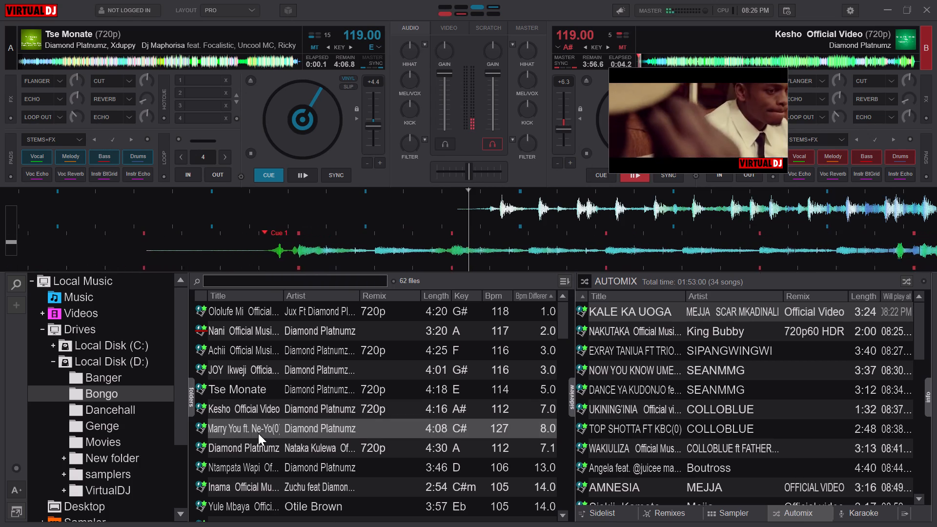
text(bb)
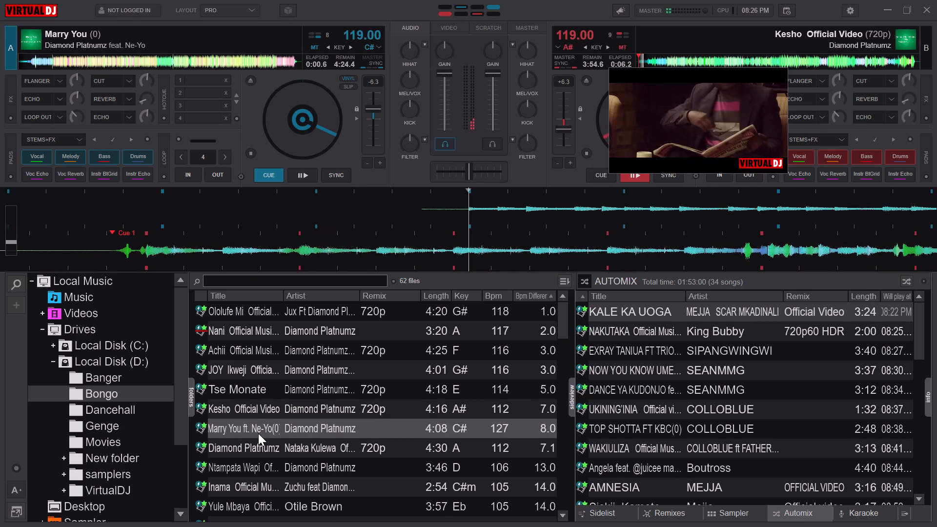
key(ctrl+1)
text(bb)
key(space)
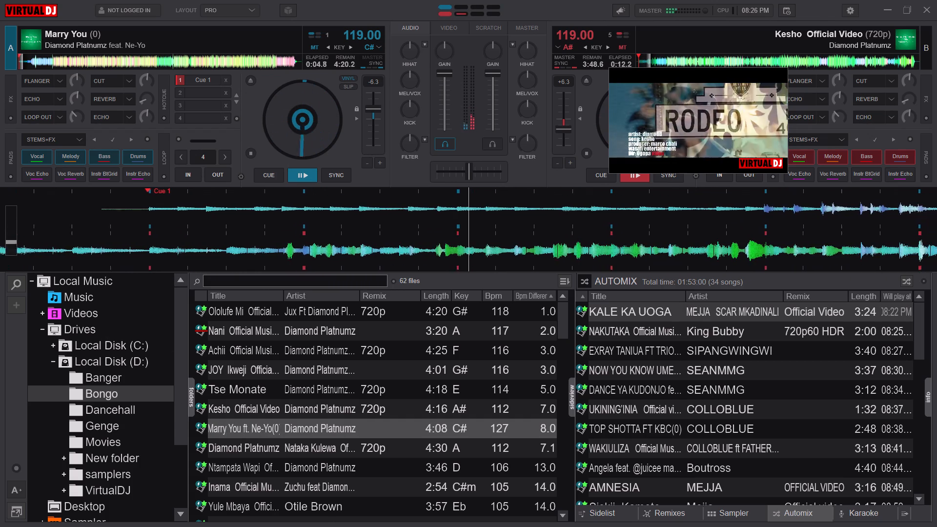
Reset deck A's pitch to +0.0.
triple_click(356, 119)
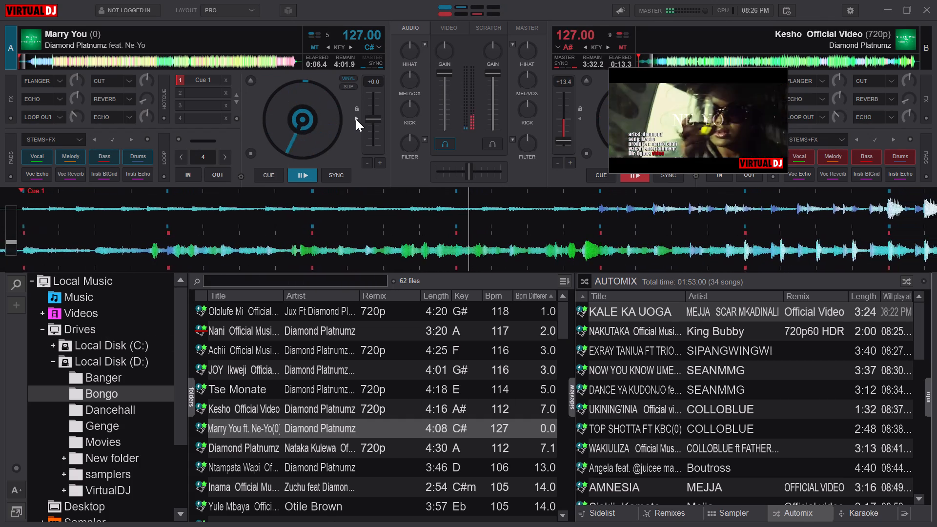
Apply the Loop Out effect to "Kesho" on deck B and return "Marry You" on deck A to hot cue 1.
key(Tab)
key(e)
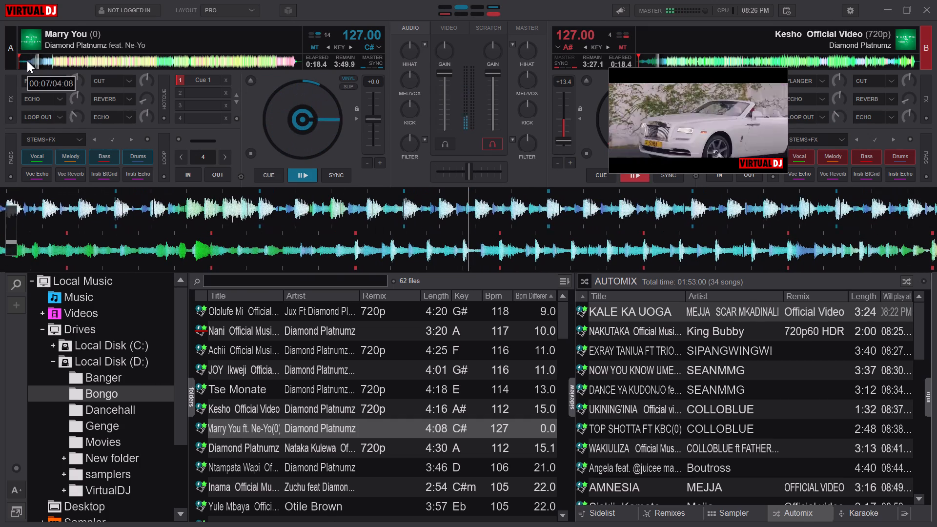
key(Tab)
key(alt+1)
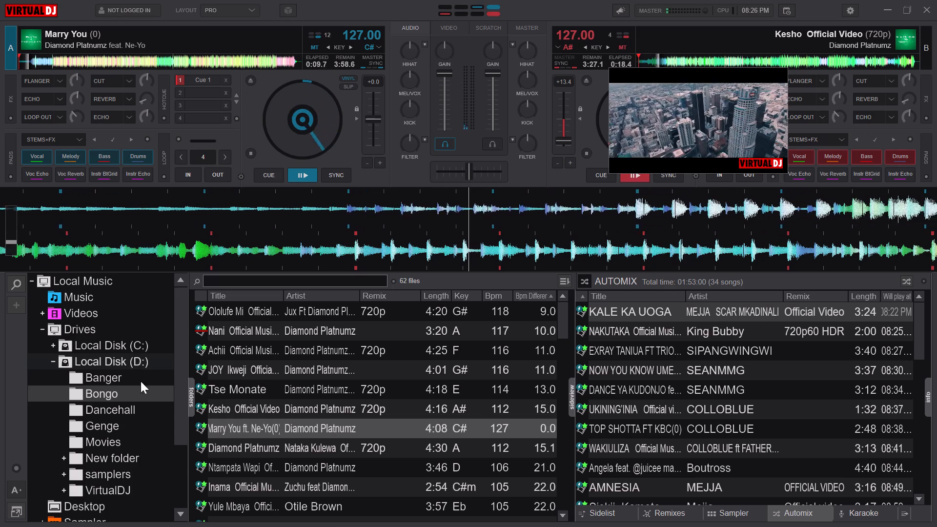
Load Diamond Platnumz's 720p "Nataka Kulewa" onto deck B, set hot cue 1 at its start and start playback.
double_click(335, 450)
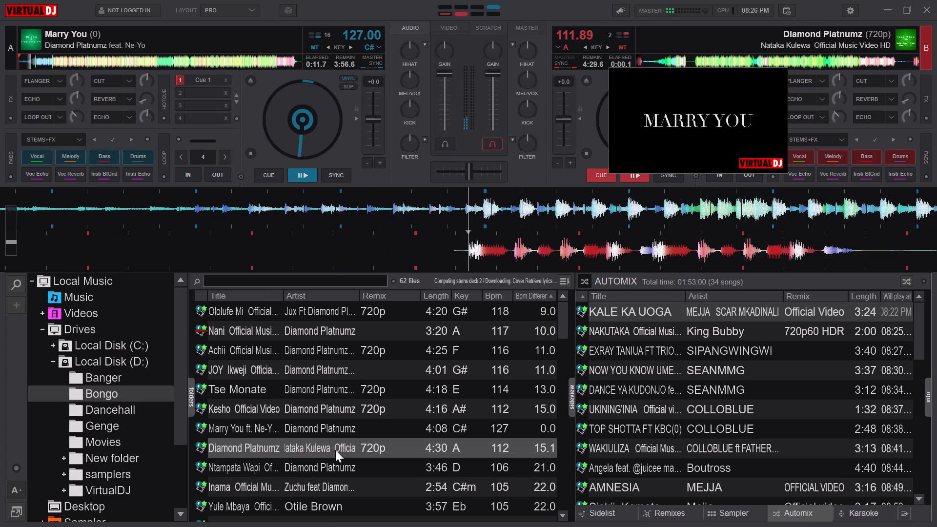
text(bbbbbbbbbbbb)
text(bb)
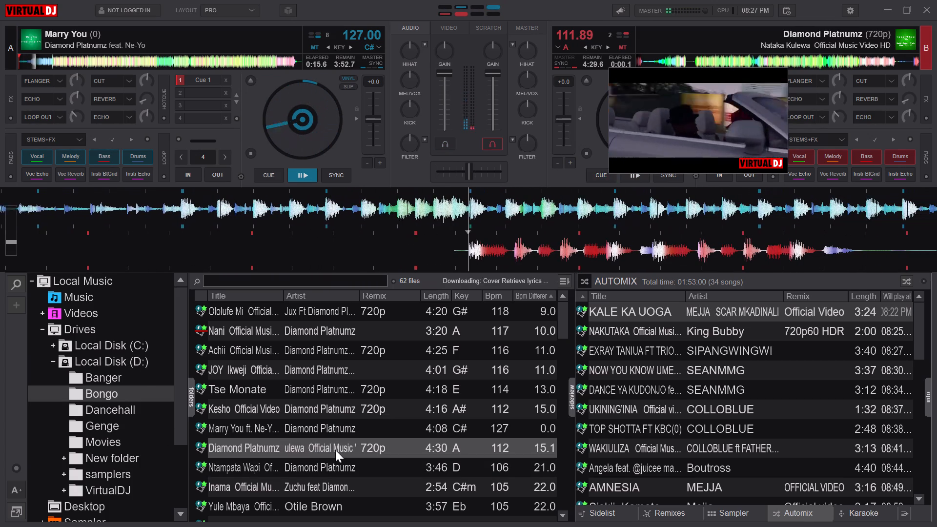
key(ctrl+1)
text(bb)
key(space)
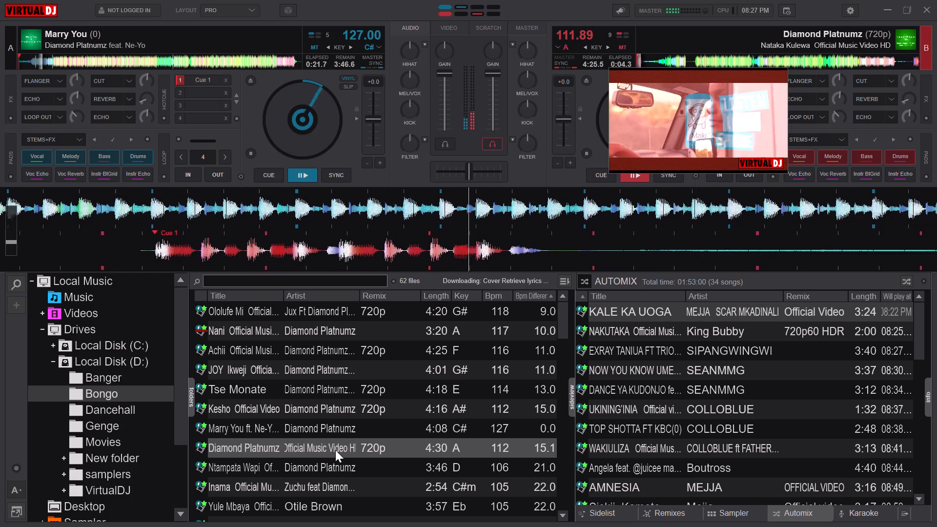
Re-set hot cue 1 in "Nataka Kulewa" at about 0:04 and apply the Loop Out effect to "Marry You" on deck A.
key(ctrl+1)
key(Tab)
key(e)
key(Tab)
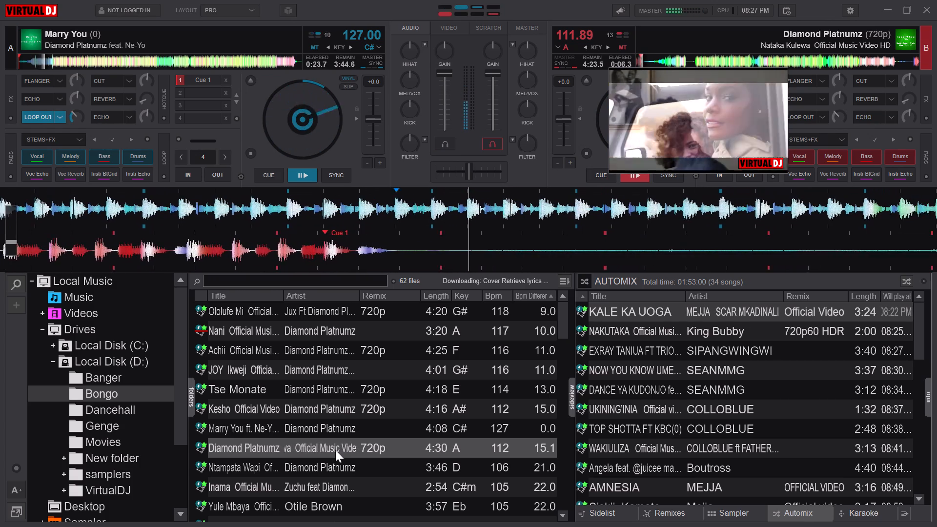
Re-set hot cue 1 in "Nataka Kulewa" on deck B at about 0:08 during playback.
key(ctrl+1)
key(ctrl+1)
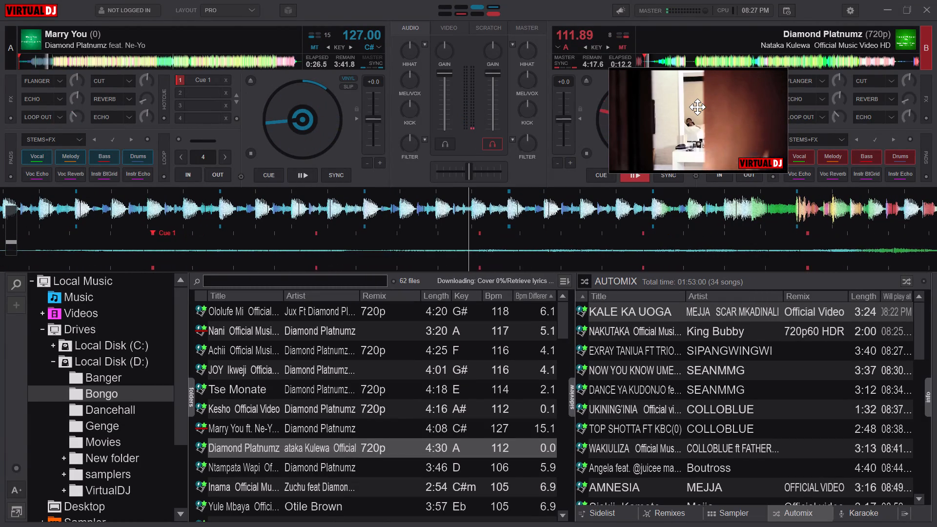
Move the floating video preview off deck B to above the central mixer.
drag(697, 107, 455, 32)
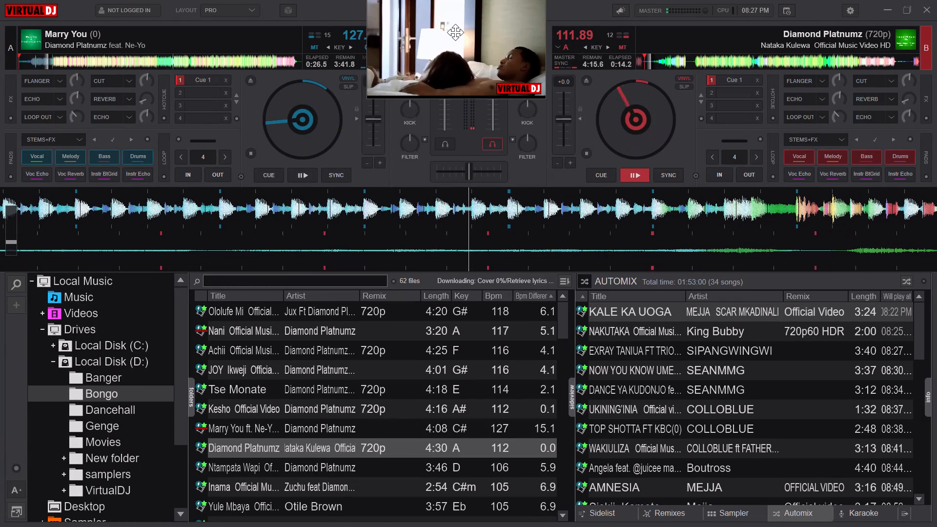
Move hot cue 1 in "Nataka Kulewa" on deck B to about 0:20.9 and restart playback from it.
key(ctrl+1)
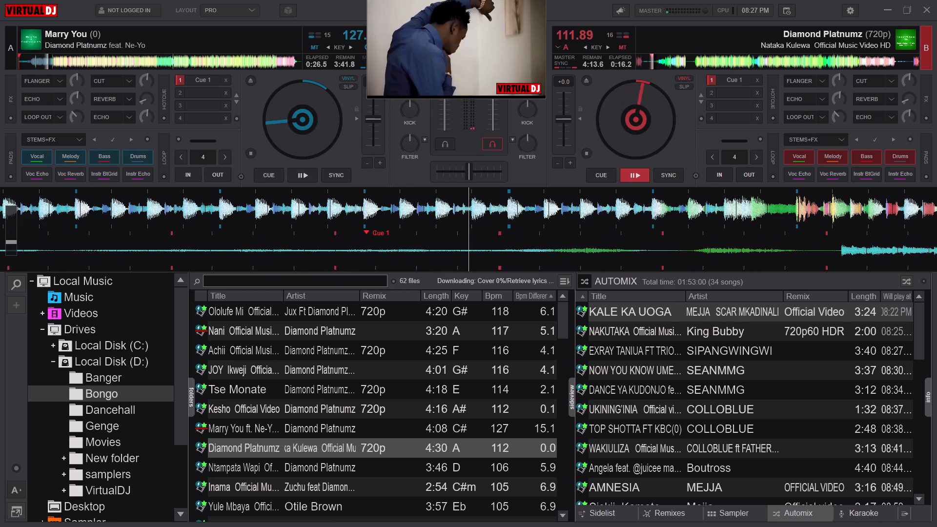
key(ctrl+1)
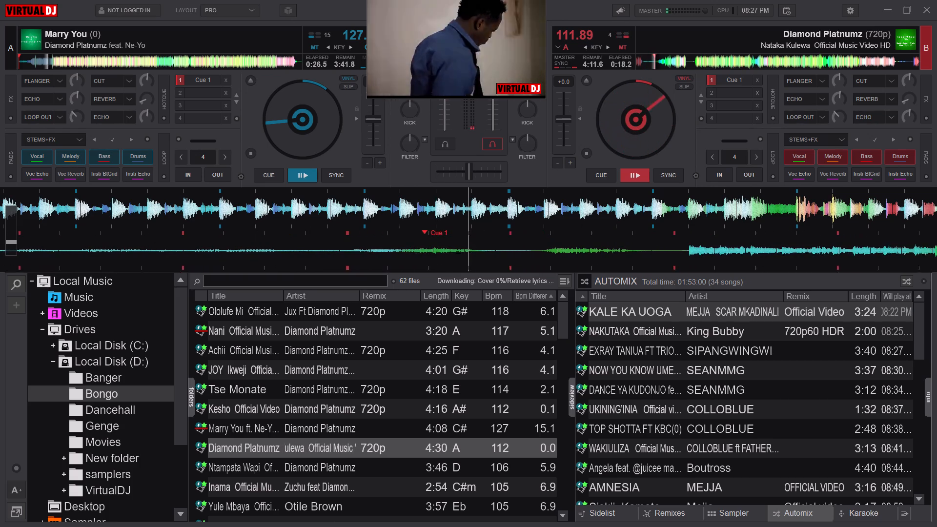
key(ctrl+1)
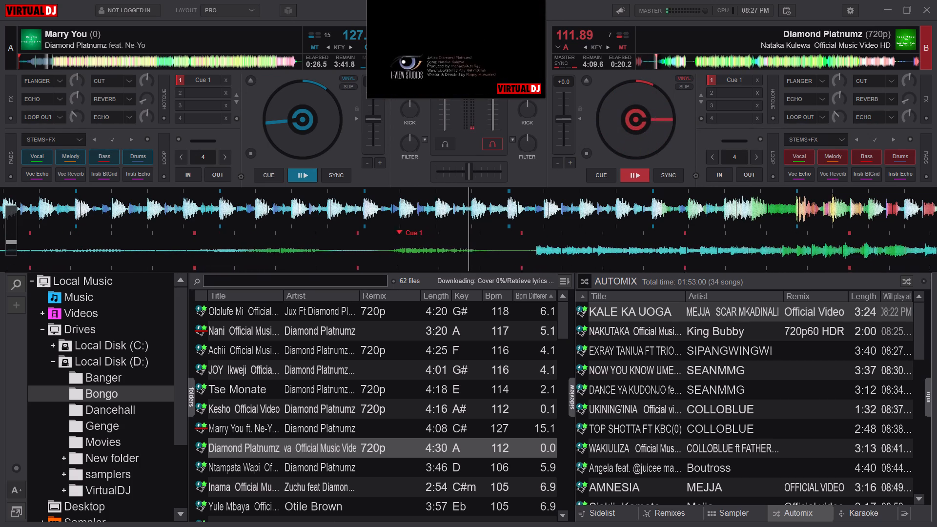
key(ctrl+1)
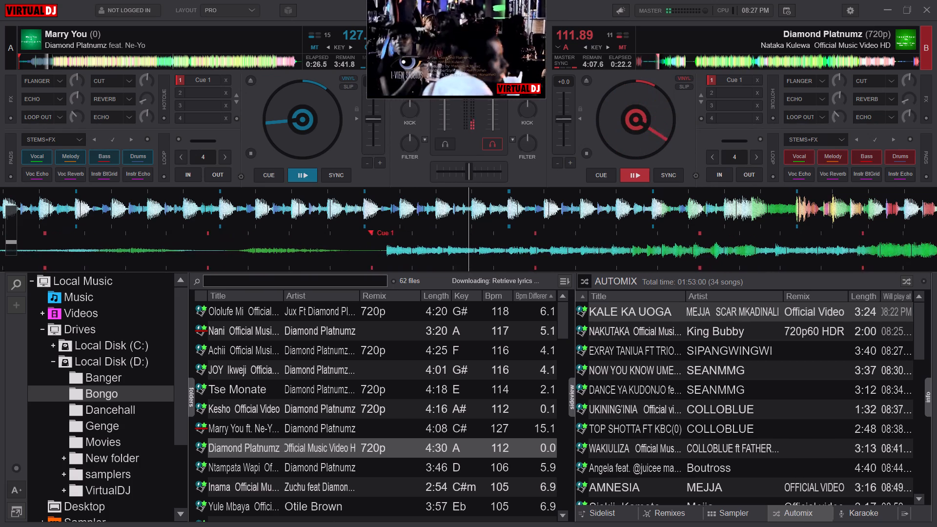
key(c)
key(space)
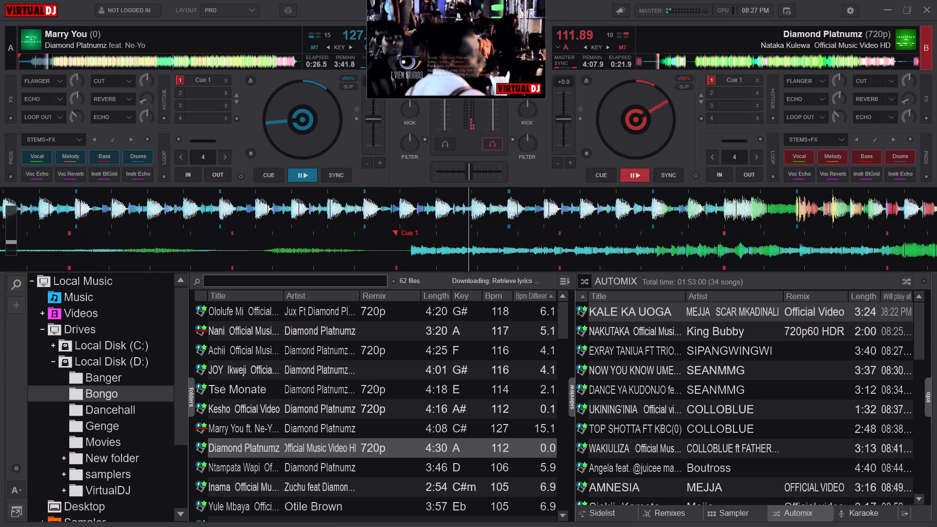
Load Diamond Platnumz's "Ntampata Wapi" onto deck A and set hot cue 1 at its start.
double_click(311, 463)
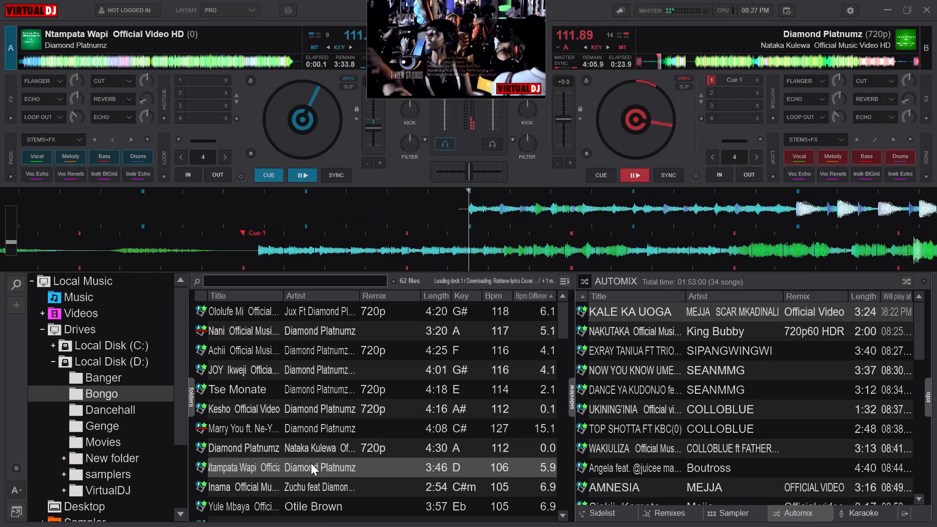
key(ctrl+1)
text(bb)
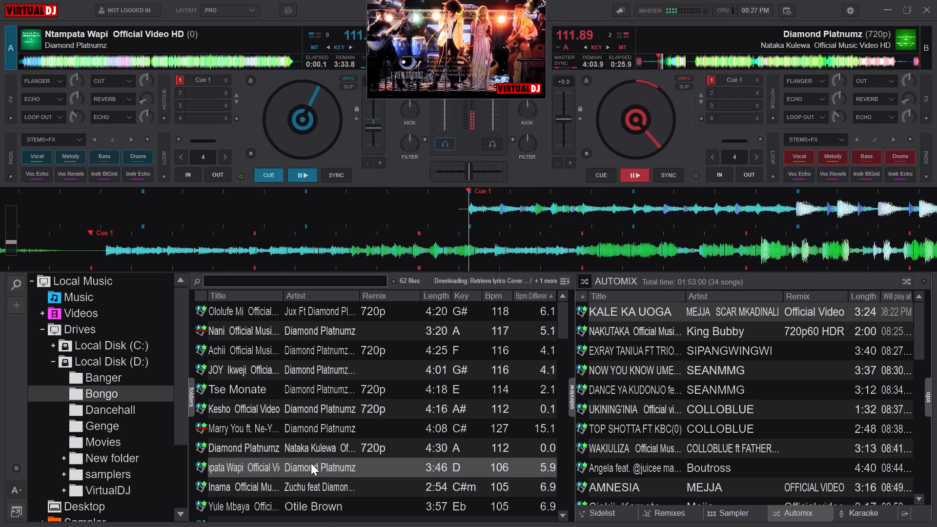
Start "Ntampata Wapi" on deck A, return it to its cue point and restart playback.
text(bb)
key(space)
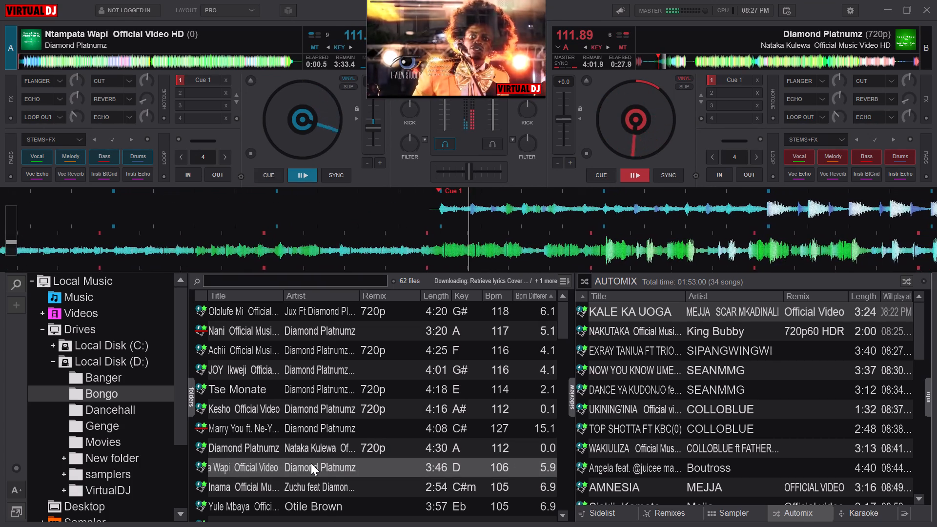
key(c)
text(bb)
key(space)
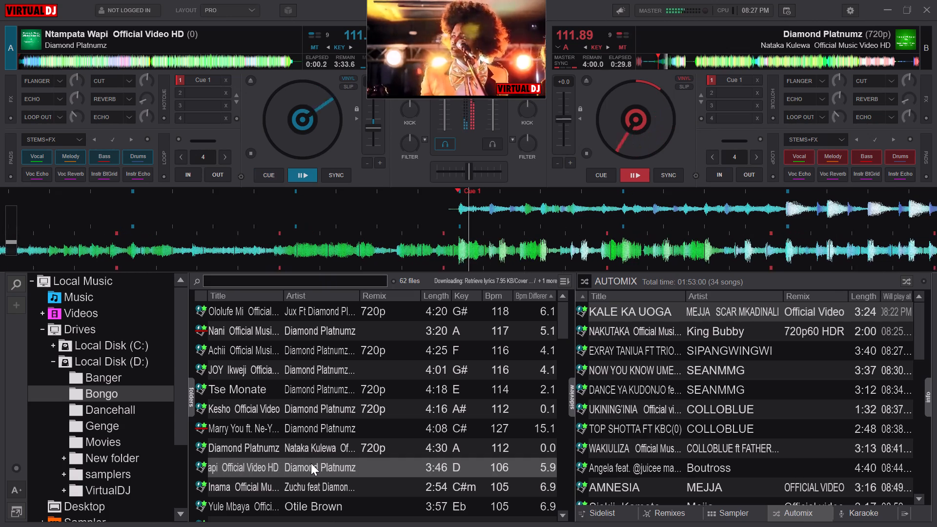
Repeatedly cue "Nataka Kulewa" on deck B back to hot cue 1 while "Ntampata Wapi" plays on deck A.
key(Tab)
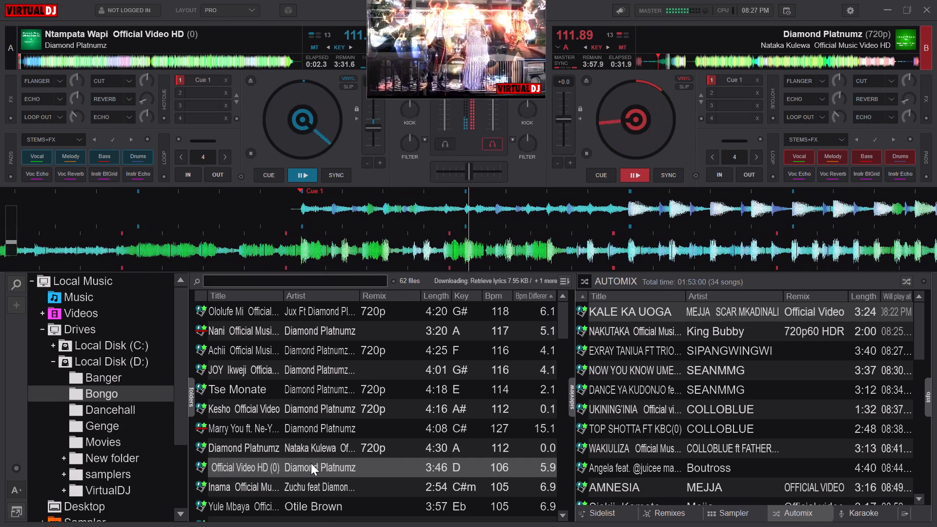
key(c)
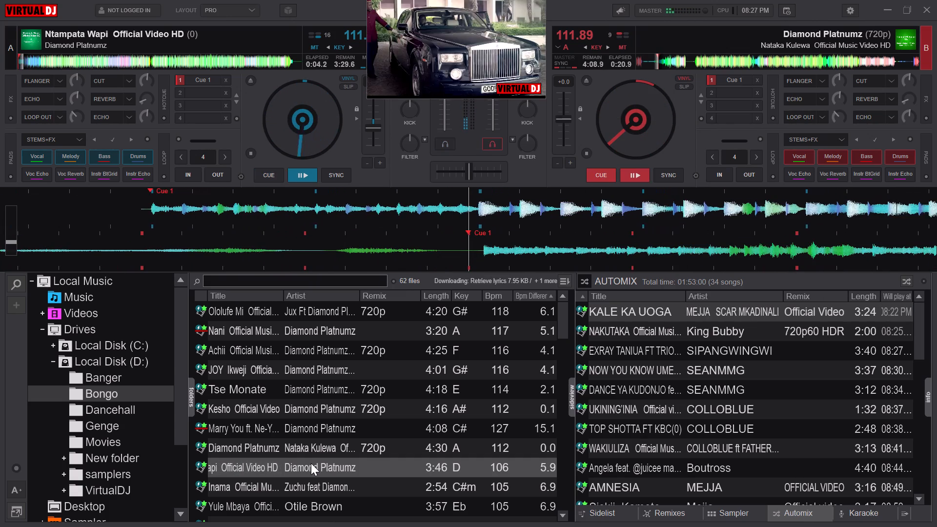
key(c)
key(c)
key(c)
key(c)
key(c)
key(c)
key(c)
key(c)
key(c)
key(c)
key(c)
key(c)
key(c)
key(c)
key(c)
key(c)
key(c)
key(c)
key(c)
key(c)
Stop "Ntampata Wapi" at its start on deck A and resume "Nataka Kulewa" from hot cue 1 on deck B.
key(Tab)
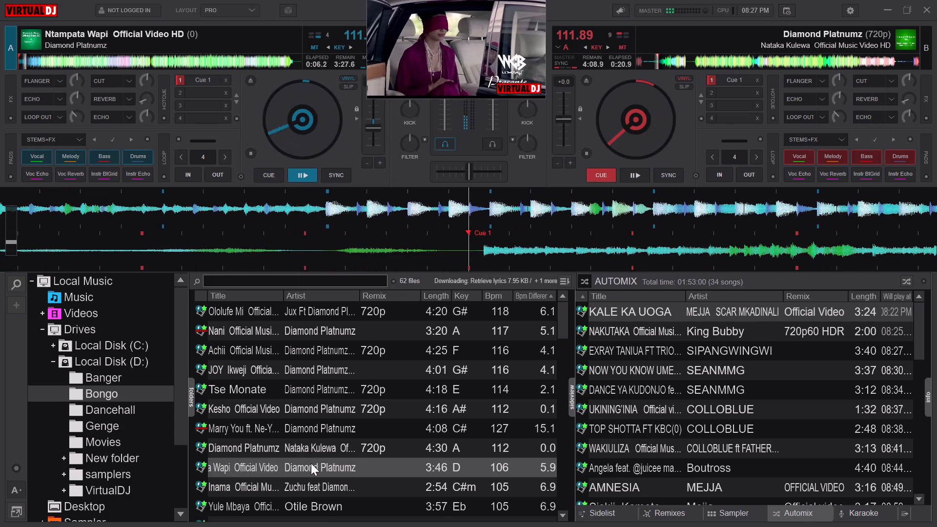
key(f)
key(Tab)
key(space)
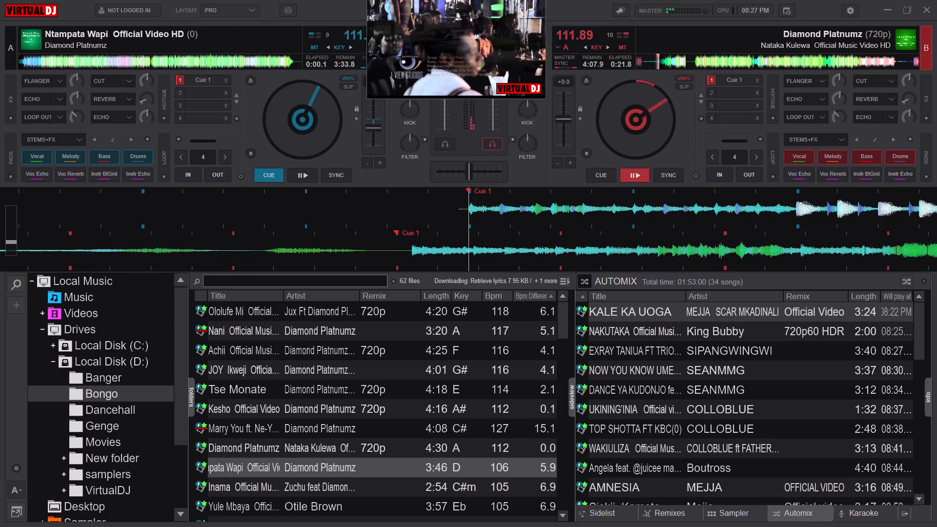
Seek ahead in "Nataka Kulewa" on deck B, set hot cue 2 at about 0:56 and resume playback from it.
click(674, 57)
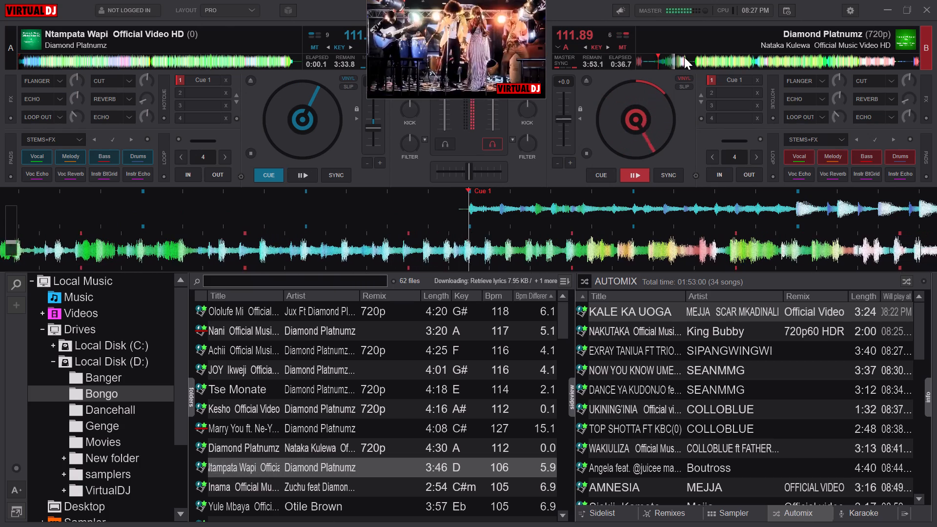
click(684, 57)
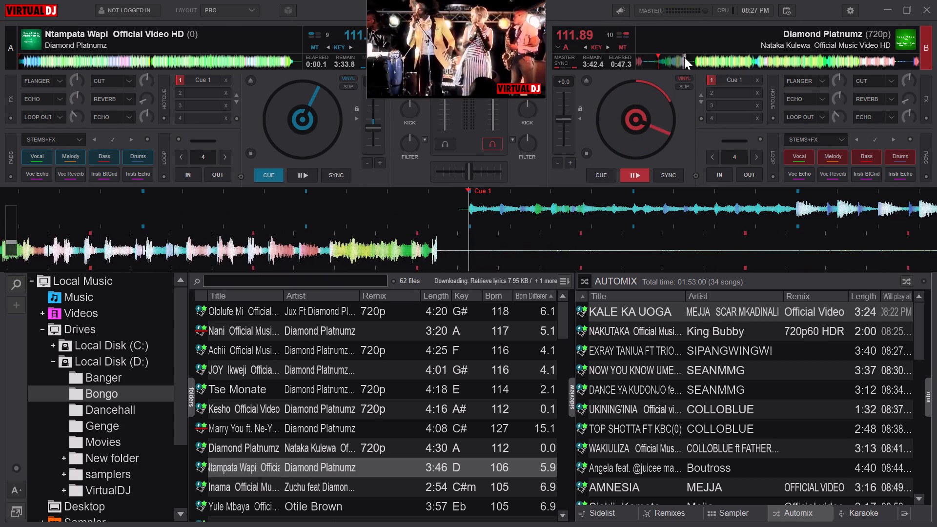
click(694, 60)
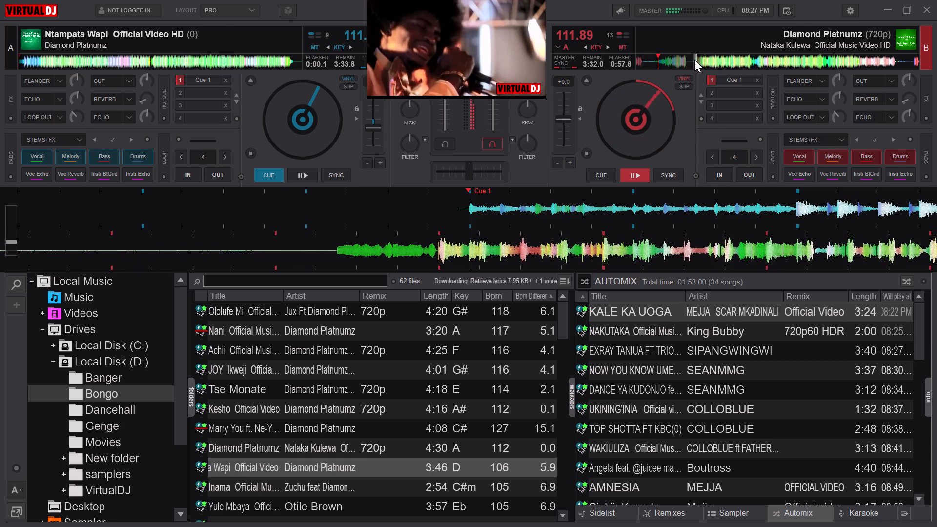
click(694, 60)
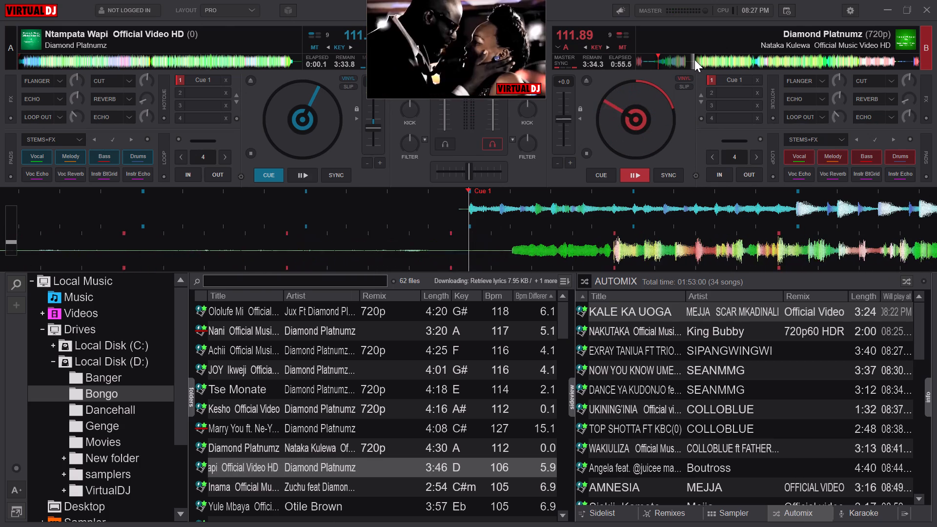
triple_click(694, 60)
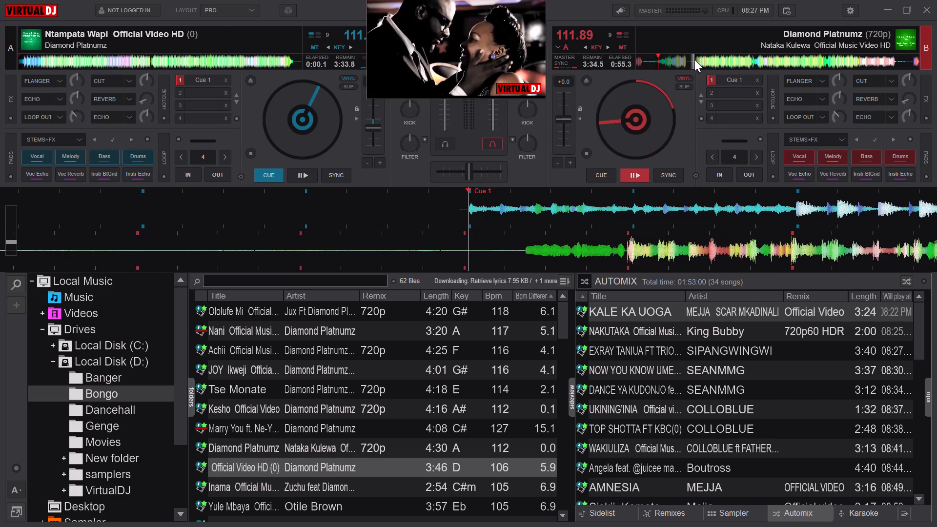
triple_click(694, 60)
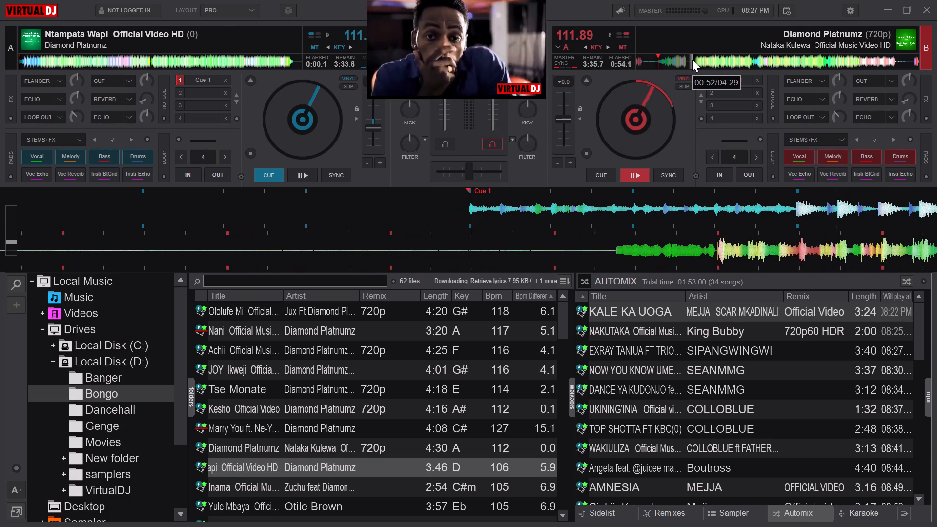
key(ctrl+2)
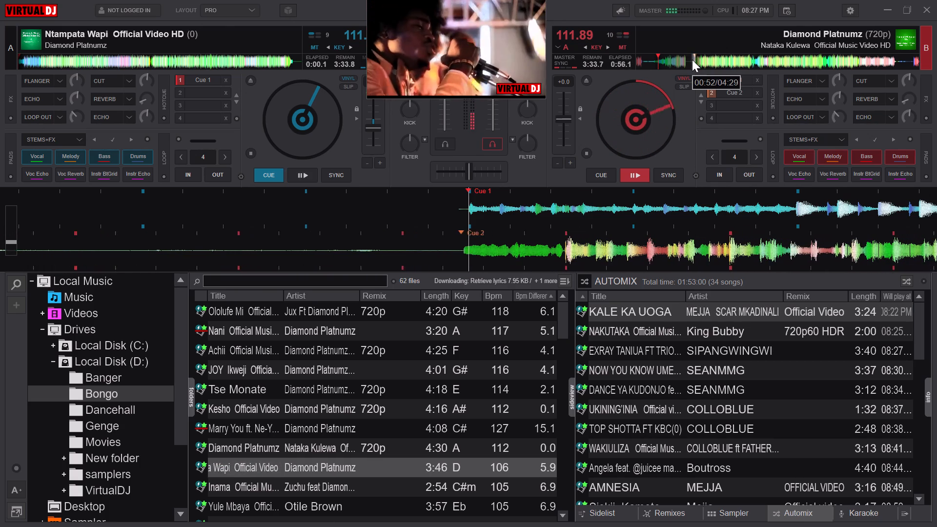
text(c)
key(space)
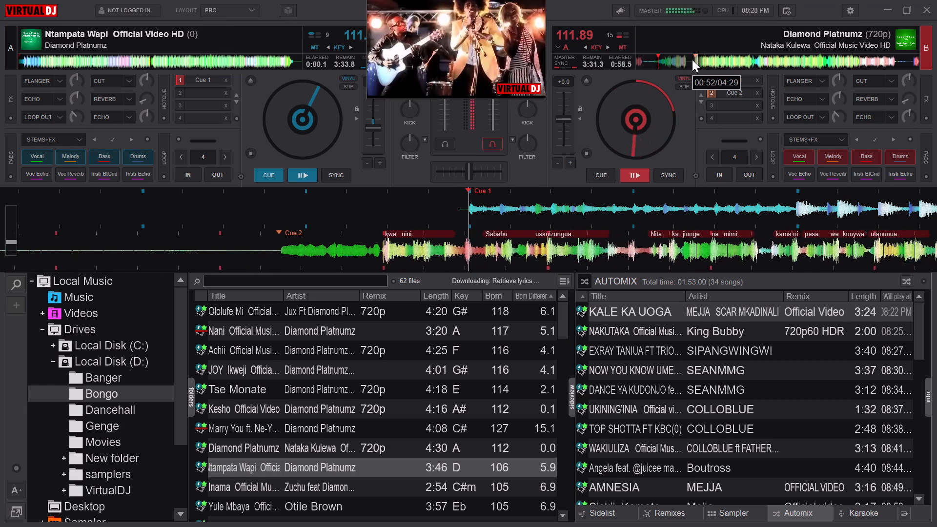
Start "Ntampata Wapi" from its start on deck A while "Nataka Kulewa" keeps playing on deck B.
key(Tab)
text(bb)
text(bb)
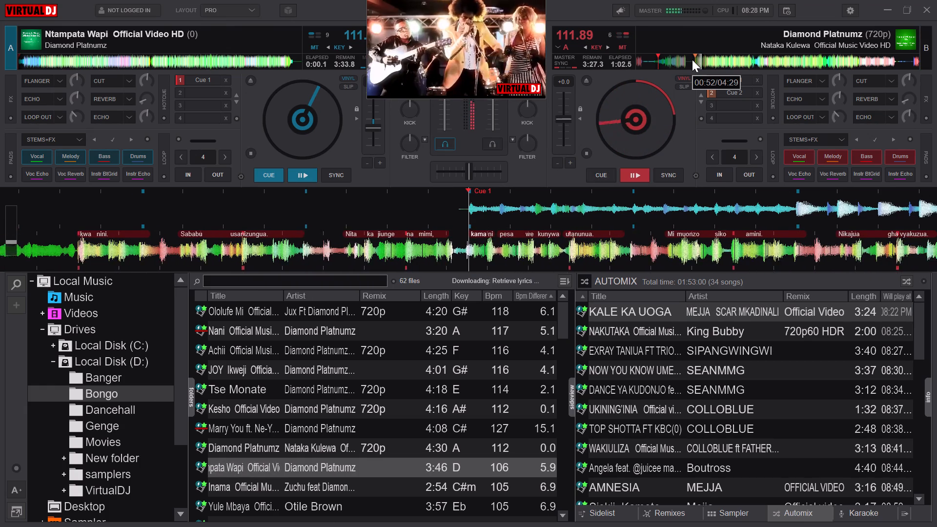
text(bb)
key(space)
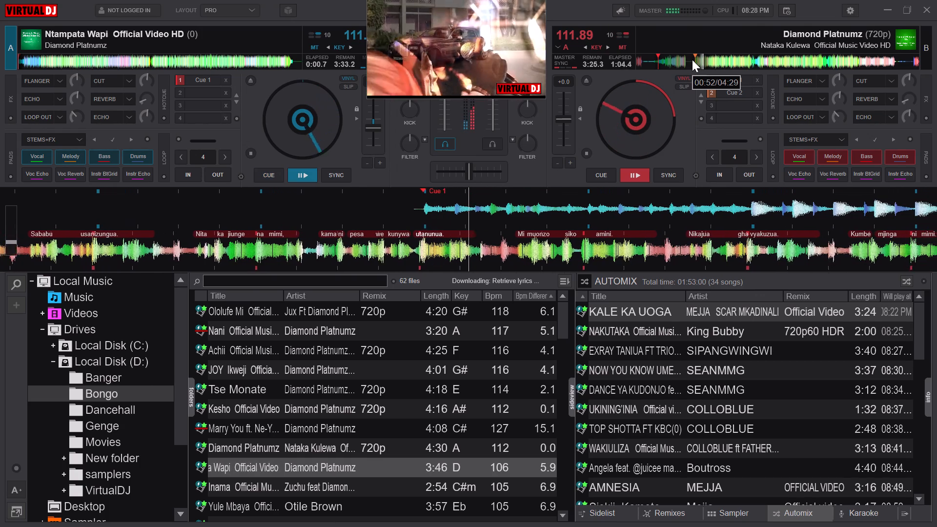
Re-cue "Ntampata Wapi" to hot cue 1 on deck A and restart it in time with "Nataka Kulewa".
key(c)
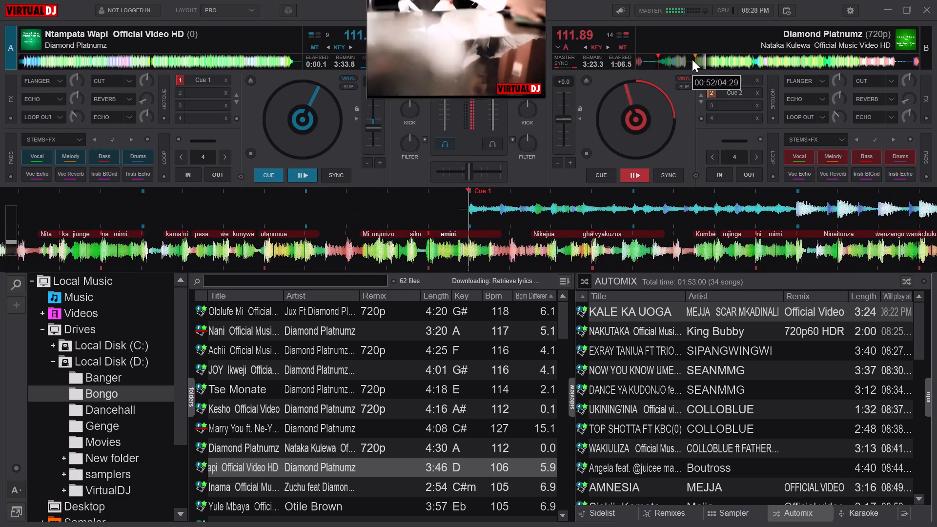
text(bb)
key(space)
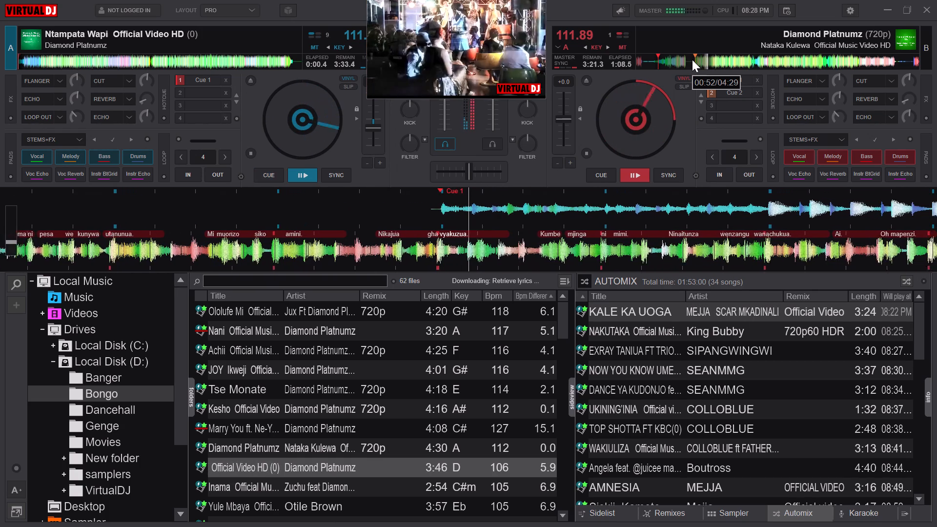
key(c)
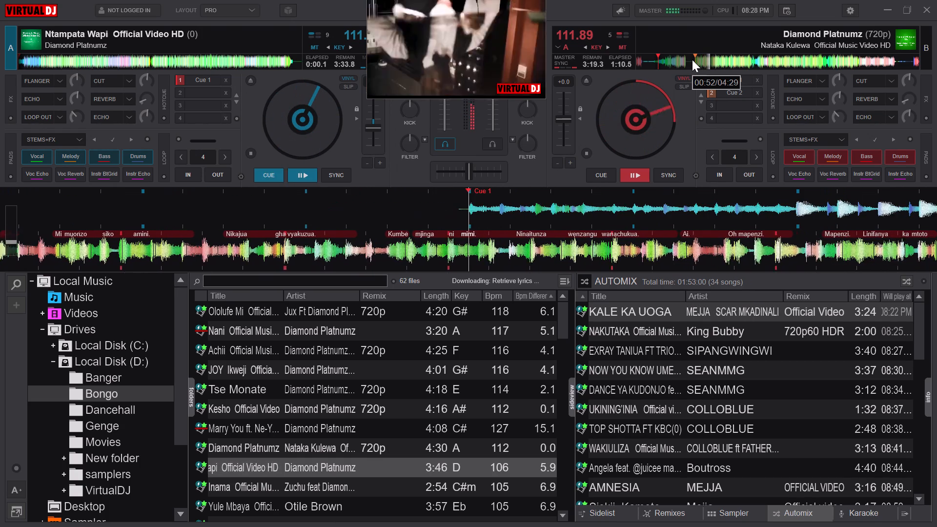
key(space)
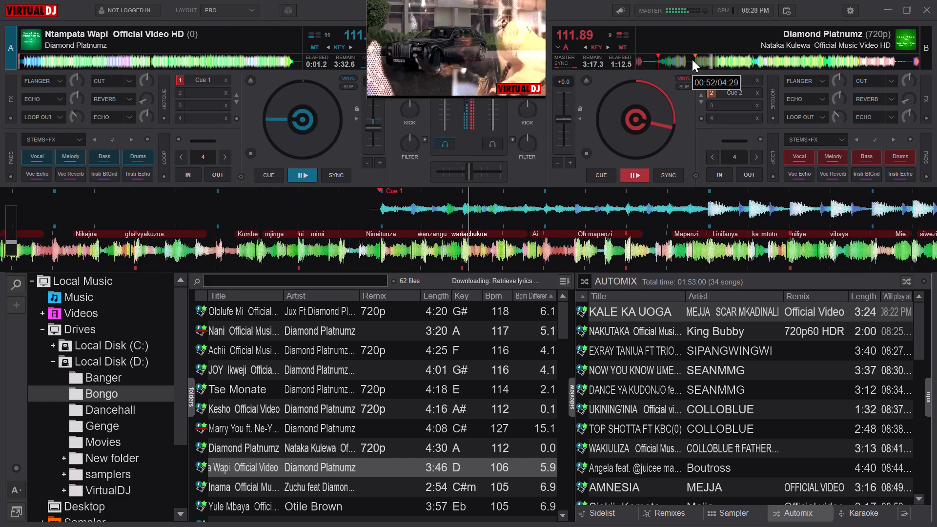
key(Left)
key(Left)
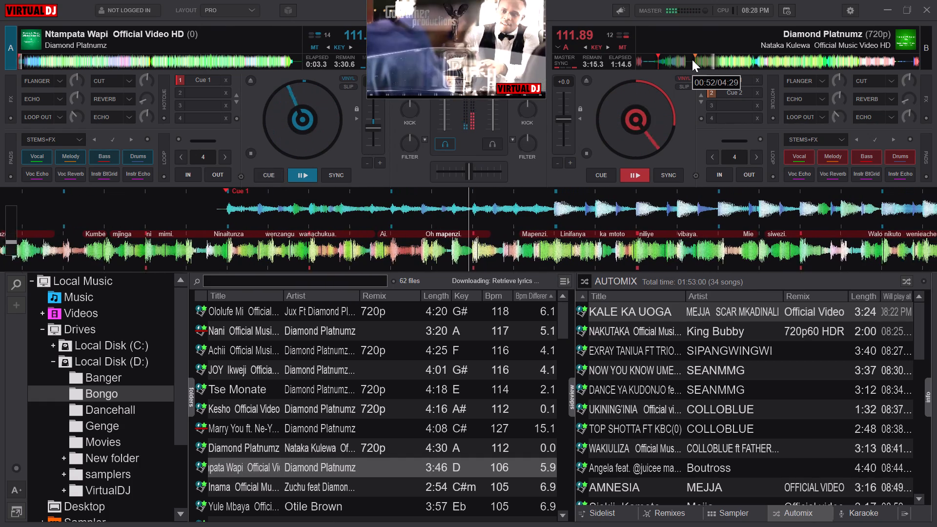
Apply the filter, Flanger and repeated Cut effects to "Nataka Kulewa" on deck B while "Ntampata Wapi" plays.
key(Tab)
key(x)
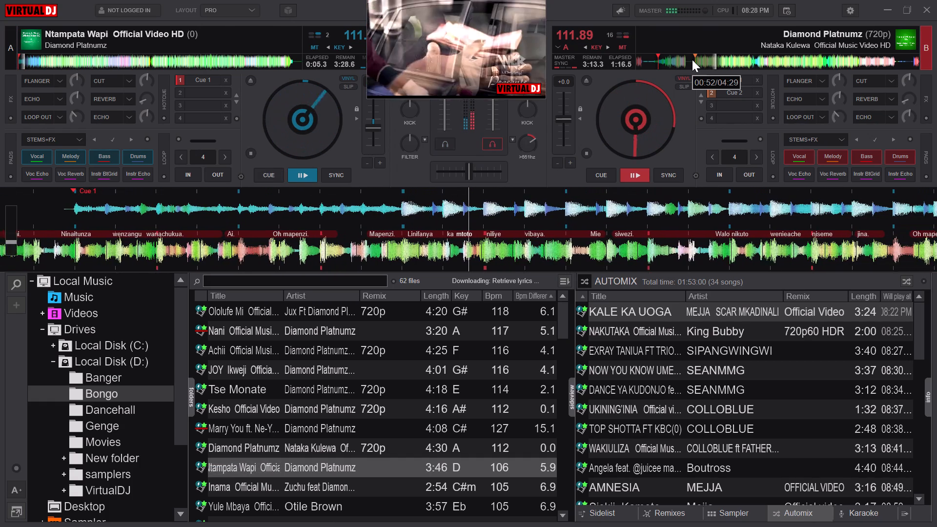
key(q)
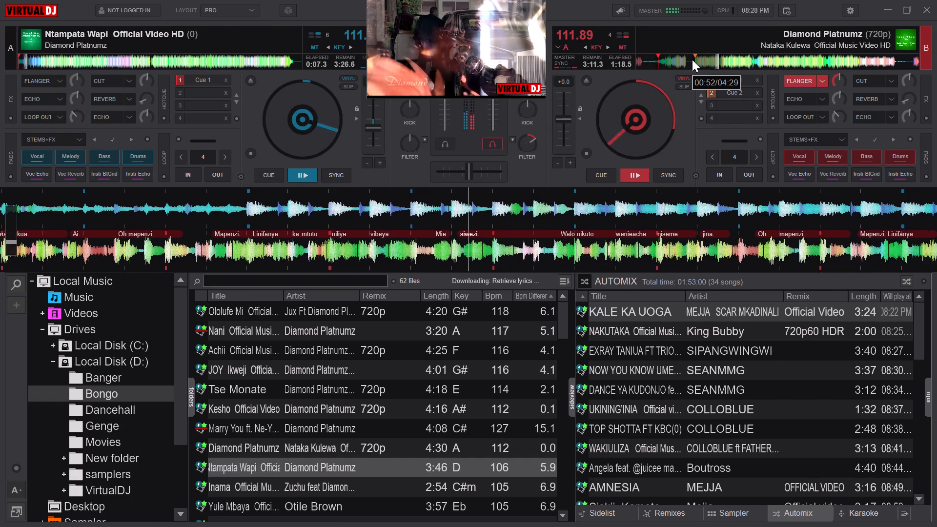
key(j)
key(j)
key(j)
key(j)
key(j)
key(j)
key(j)
key(j)
key(j)
key(j)
key(j)
key(j)
key(j)
key(j)
key(j)
key(j)
key(j)
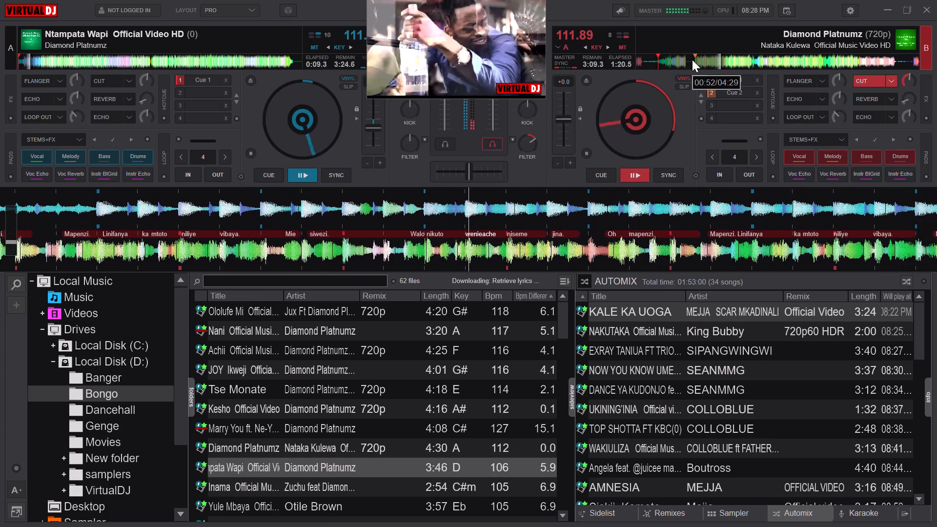
Fade out and stop "Nataka Kulewa" on deck B with Echo and Loop Out, and switch Echo off.
text(we)
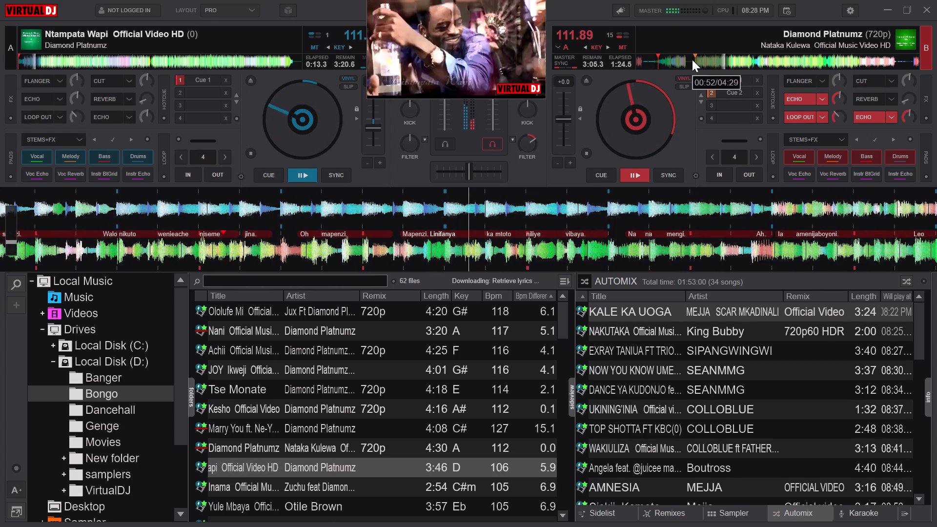
key(w)
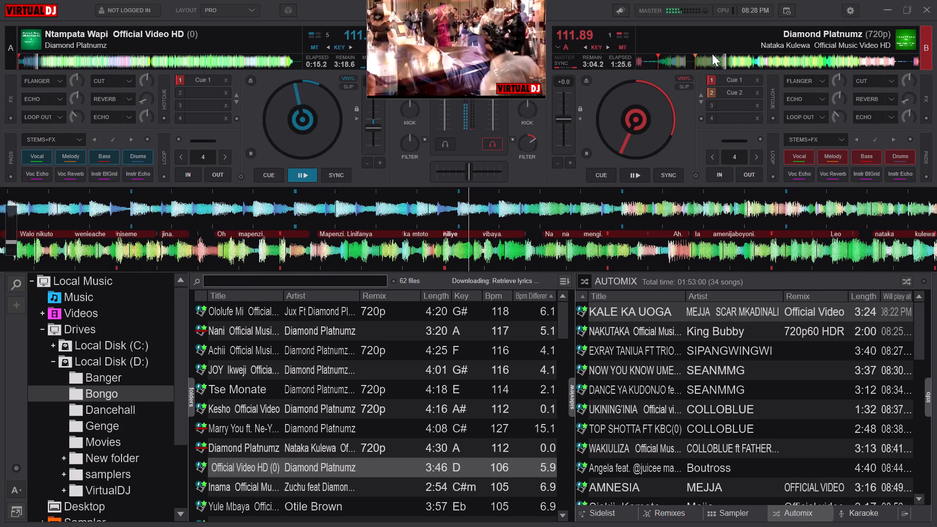
Turn on Mute Source in the Echo effect settings of deck B and of deck A.
click(826, 101)
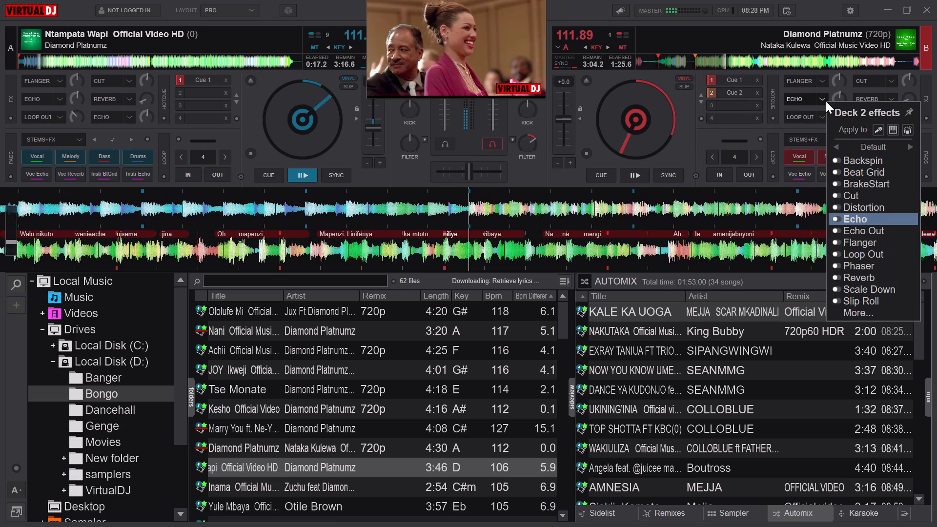
click(913, 217)
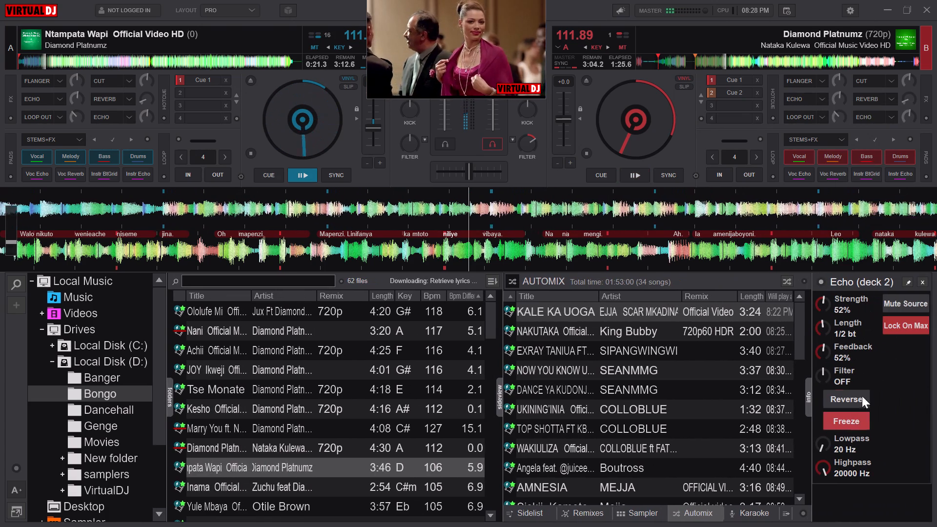
click(910, 294)
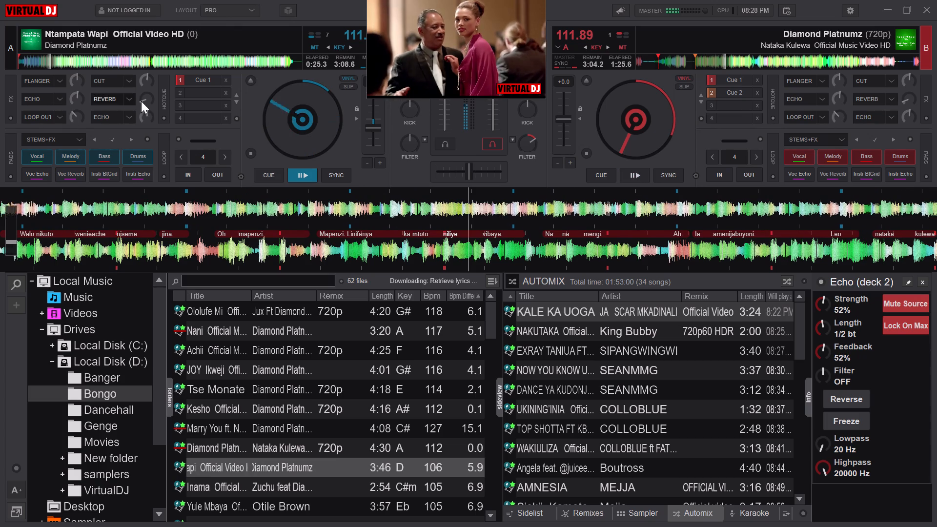
click(132, 118)
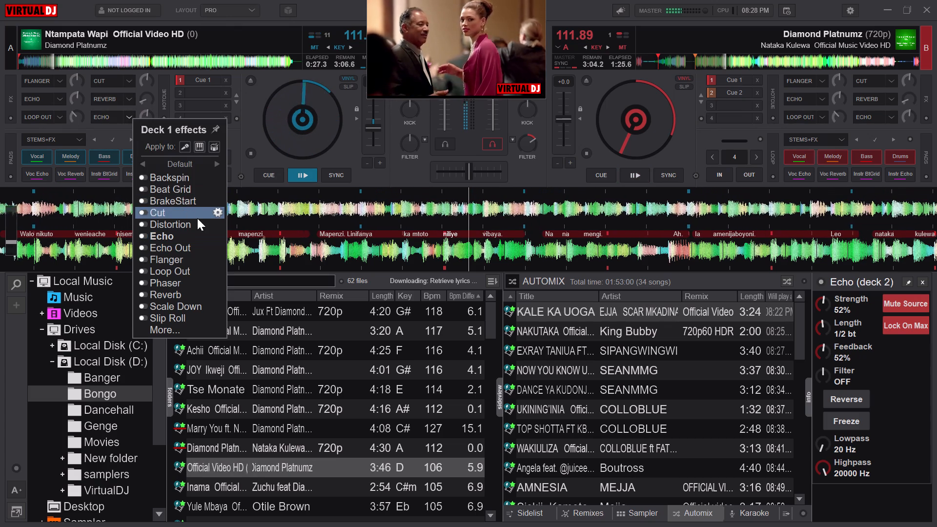
click(219, 238)
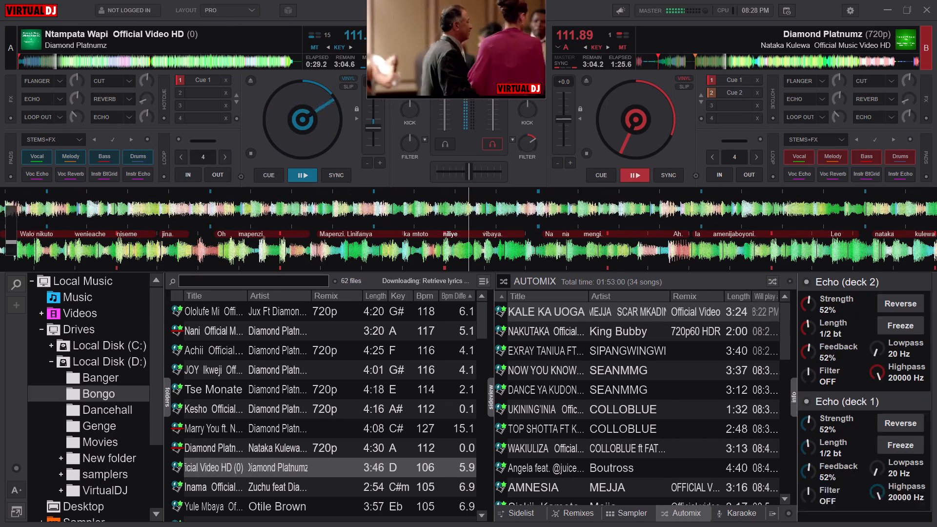
click(904, 425)
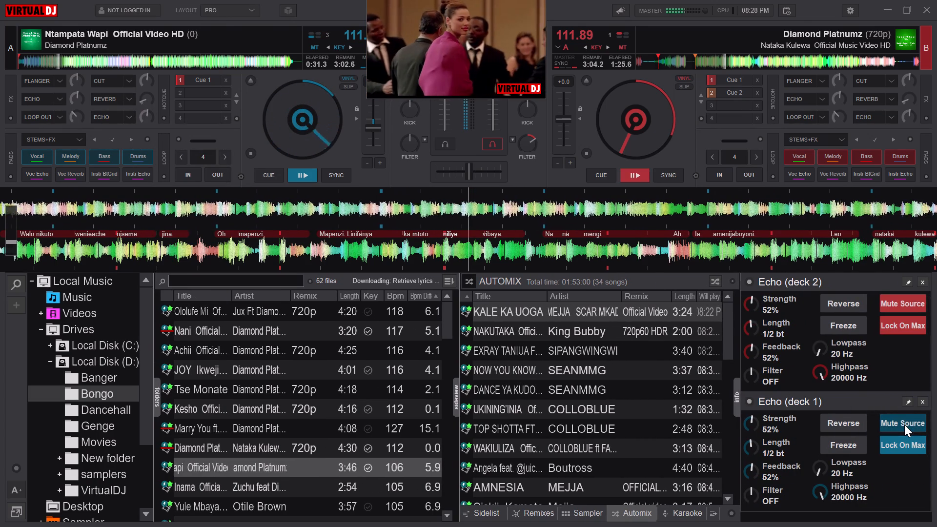
Stutter "Ntampata Wapi" on deck A with rapid repeats of the Cut effect.
key(Tab)
key(Tab)
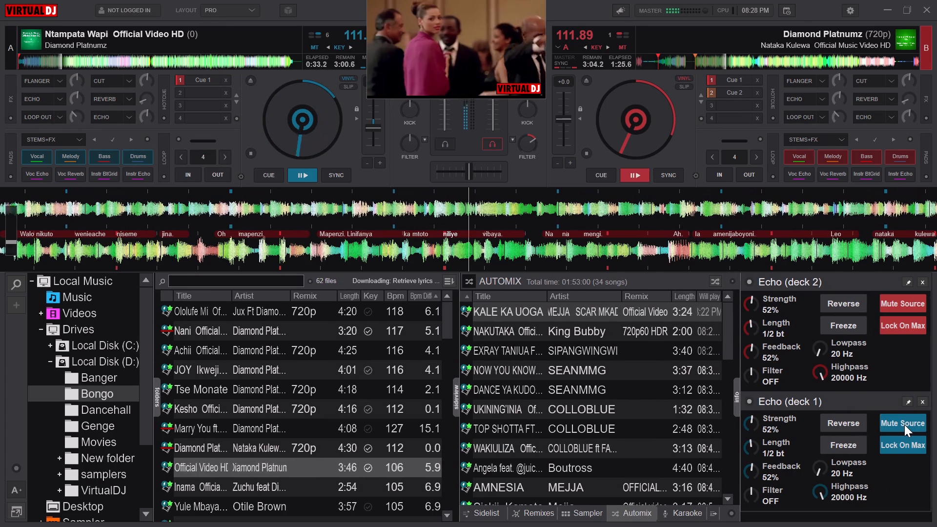
key(j)
key(j)
key(j)
key(j)
key(j)
key(j)
key(j)
key(j)
key(j)
key(j)
key(j)
key(j)
key(j)
key(j)
key(j)
text(jj)
key(Tab)
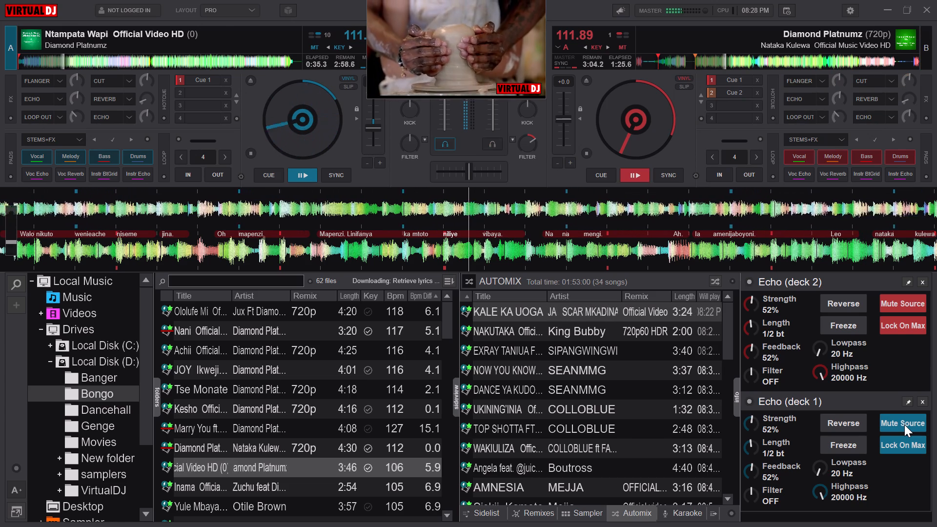
key(j)
key(j)
key(j)
key(j)
key(j)
key(j)
key(j)
key(j)
key(j)
key(j)
key(j)
key(j)
key(j)
key(j)
key(j)
key(j)
key(j)
key(j)
key(j)
key(j)
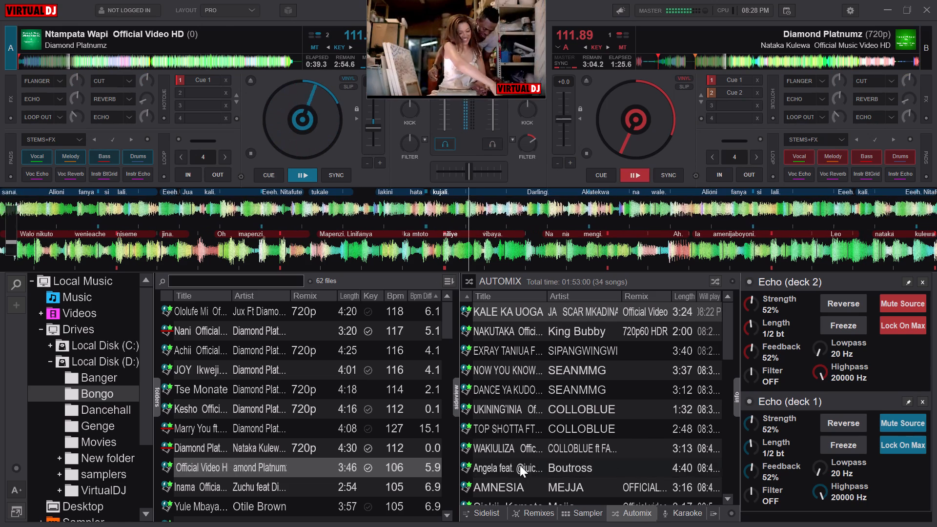
Load "Inama" by Zuchu feat. Diamond Platnumz onto deck B.
click(361, 486)
double_click(361, 486)
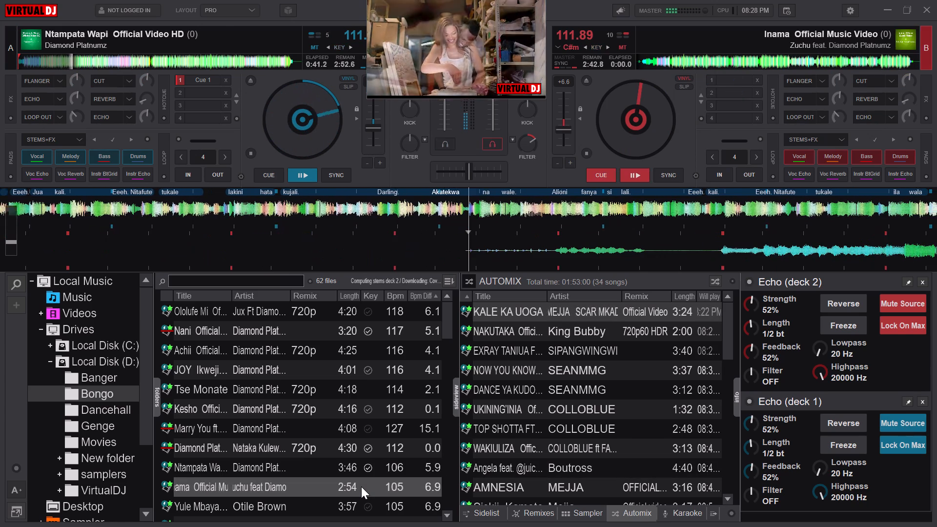
Echo out "Ntampata Wapi" on deck A and start "Inama" on deck B.
key(Tab)
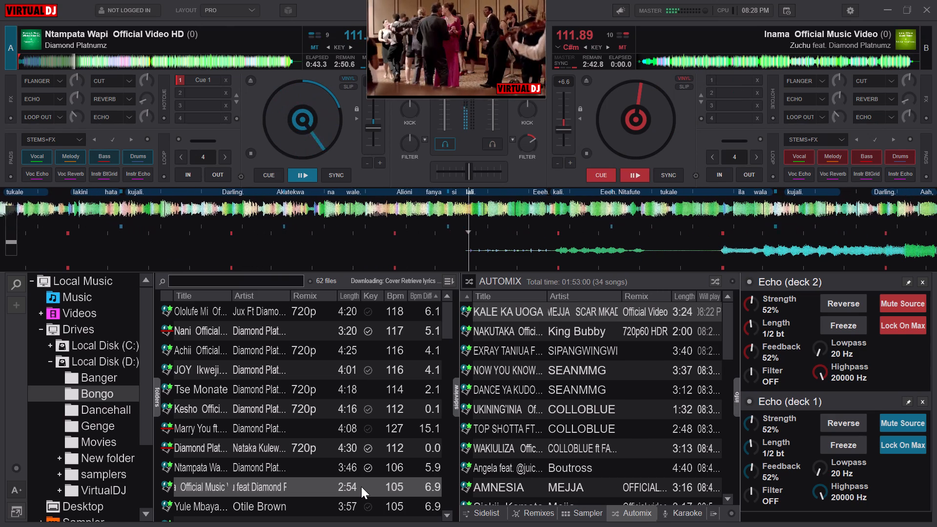
key(w)
key(Tab)
key(space)
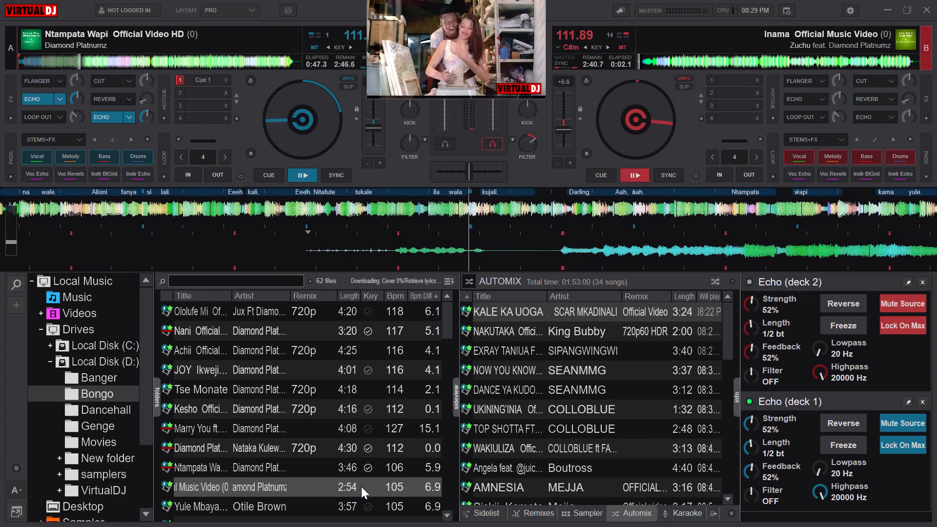
Stop "Ntampata Wapi" at hot cue 1 on deck A and switch off the deck's Echo effect.
key(Tab)
text(c)
key(space)
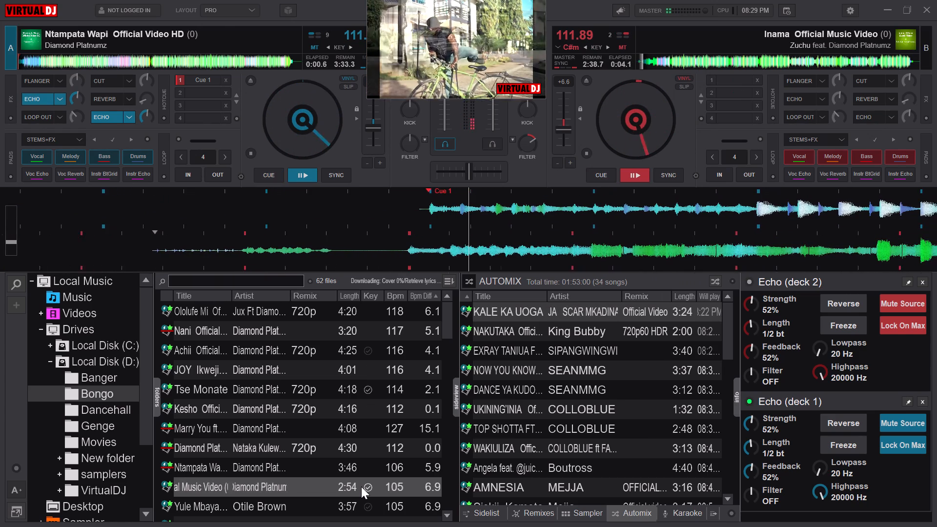
key(c)
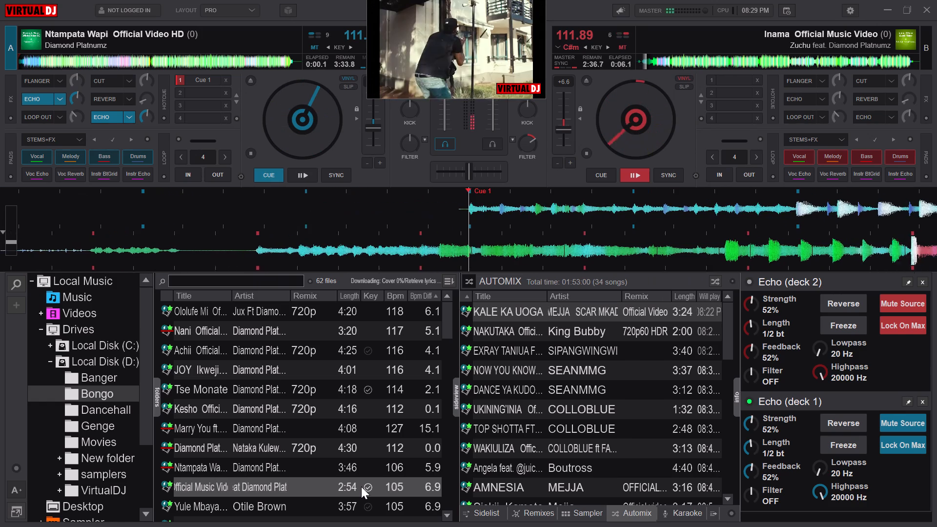
key(w)
key(Tab)
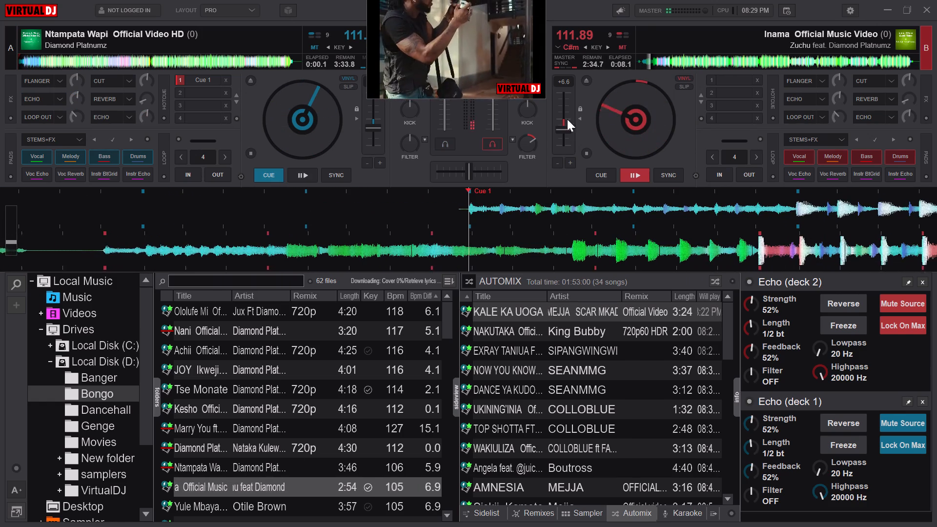
Replay "Inama" from its start on deck B, set hot cue 1 at about 0:03 and restart playback from it.
text(cc)
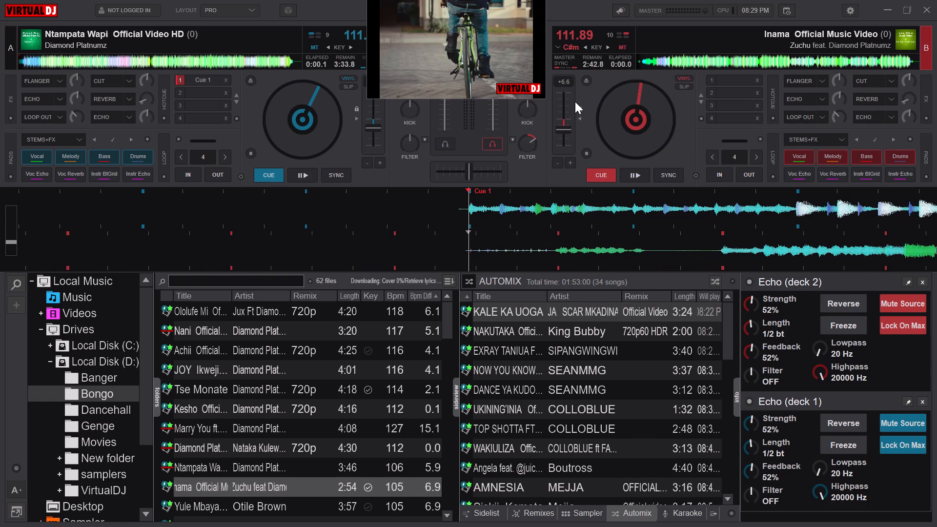
text(z)
key(space)
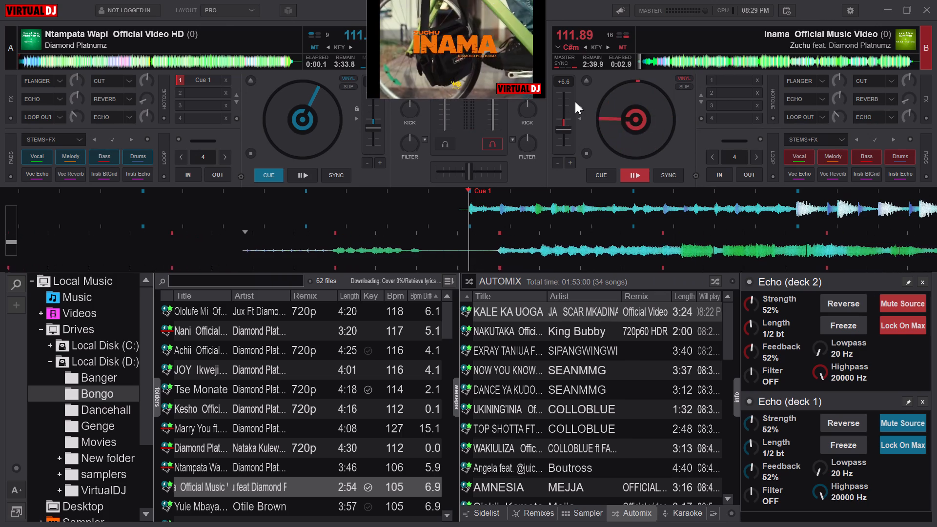
key(ctrl+1)
text(cbb)
key(space)
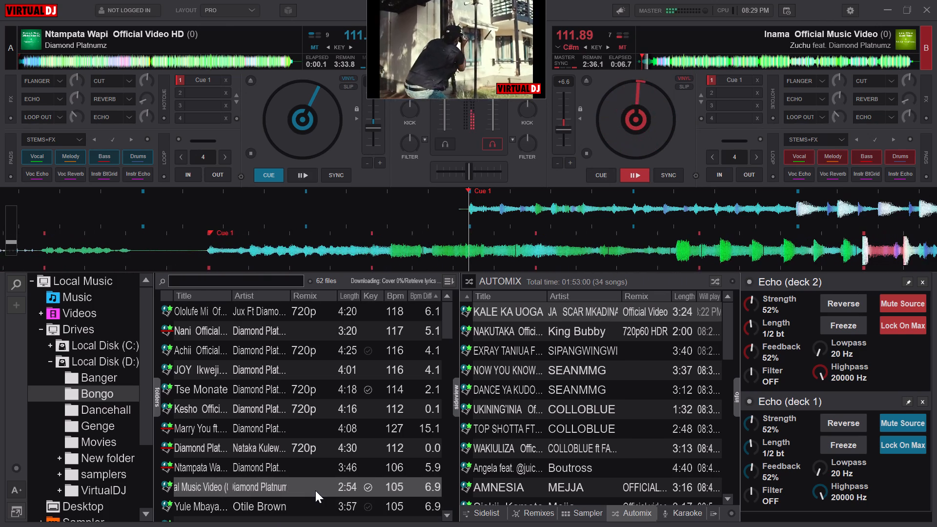
Load "Yule Mbaya" by Otile Brown onto deck A and set hot cue 1 at about 0:12.
triple_click(297, 504)
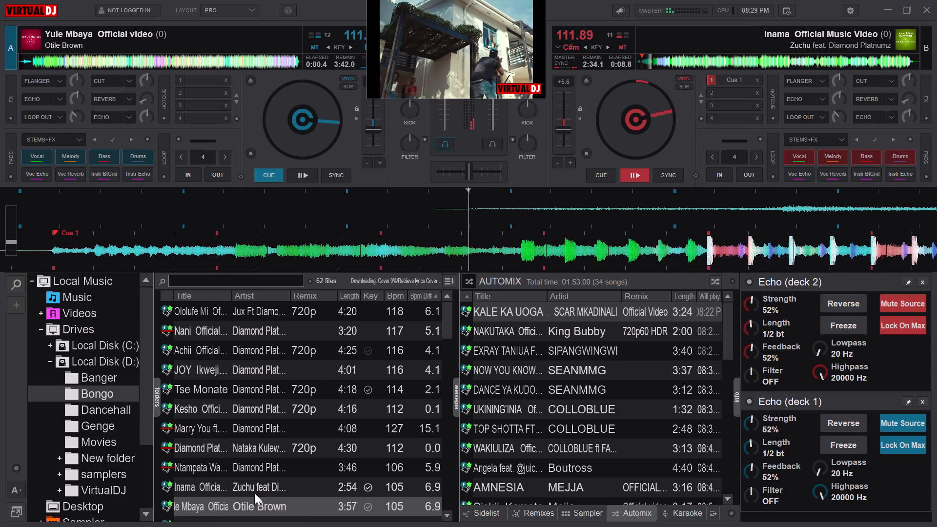
click(31, 59)
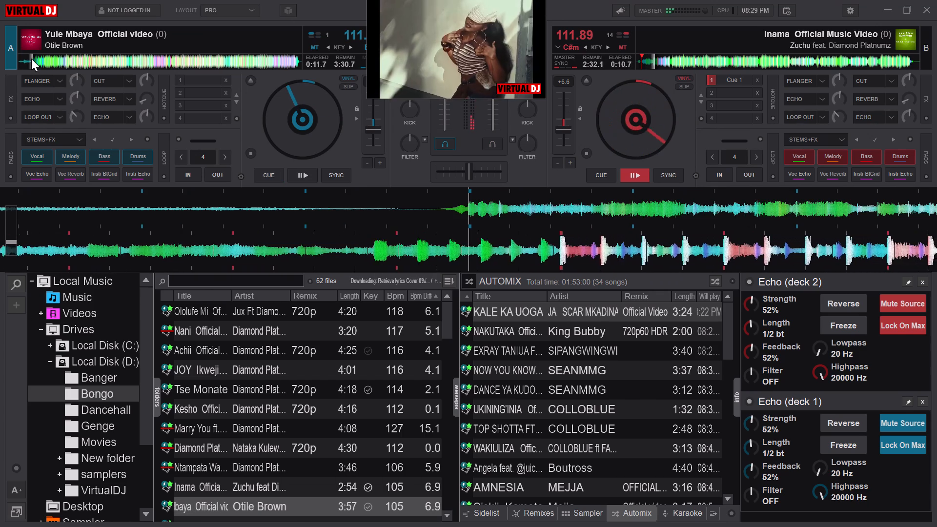
text(bb)
key(ctrl+1)
Stutter "Yule Mbaya" from hot cue 1 on deck A and start it in time with "Inama" on deck B.
text(bb)
text(bb)
key(space)
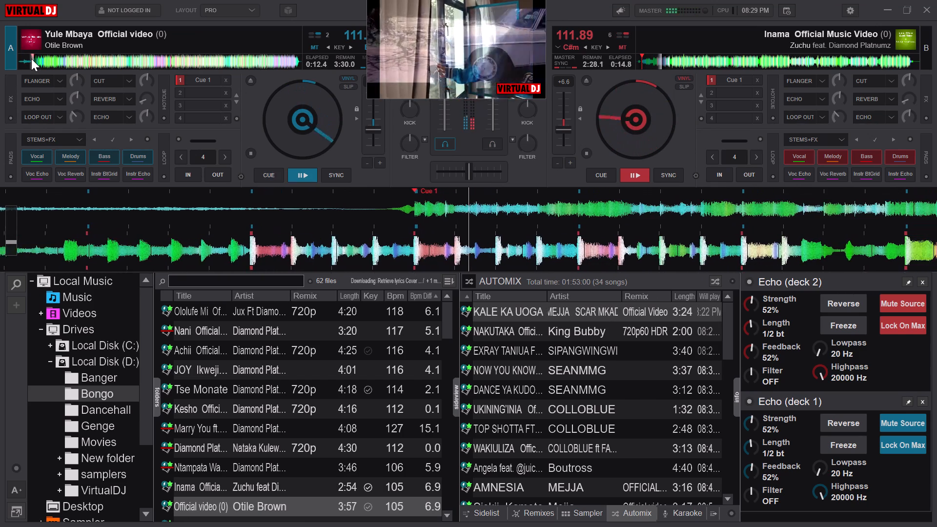
text(cbbbb)
text(bbbbbbbbbb)
key(space)
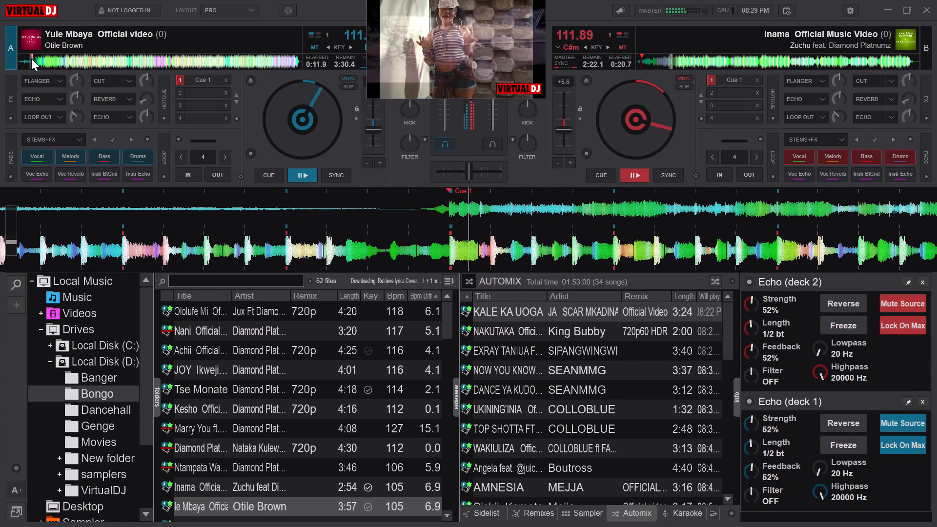
Apply the filter to "Inama" on deck B and fade it out with Echo, leaving "Yule Mbaya" playing.
key(Tab)
key(x)
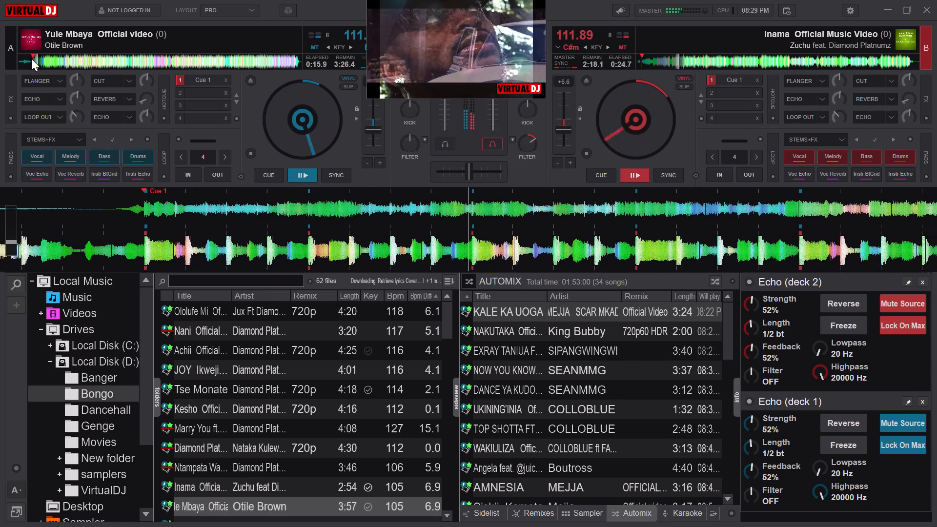
key(w)
key(e)
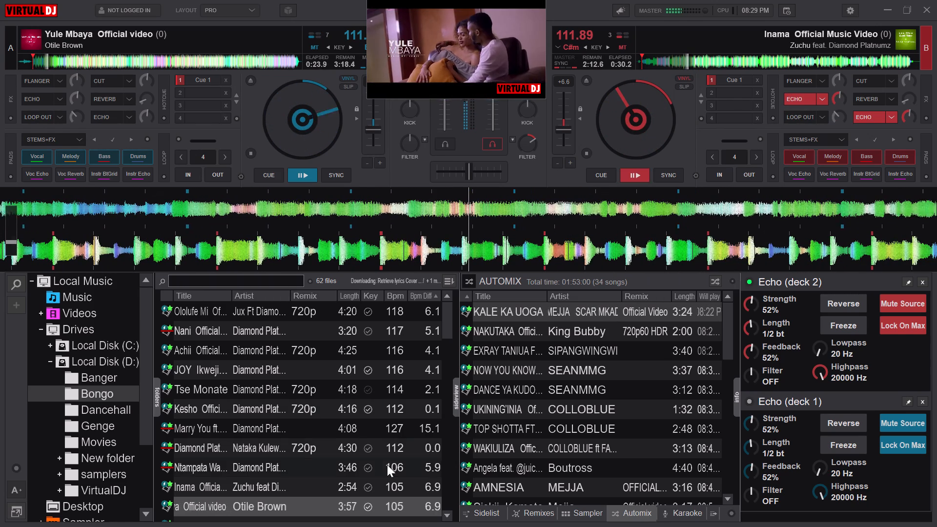
Load "Zuwena" by Diamond Platnumz from the Bongo folder onto deck B and set hot cue 1 at its start.
click(446, 514)
click(446, 514)
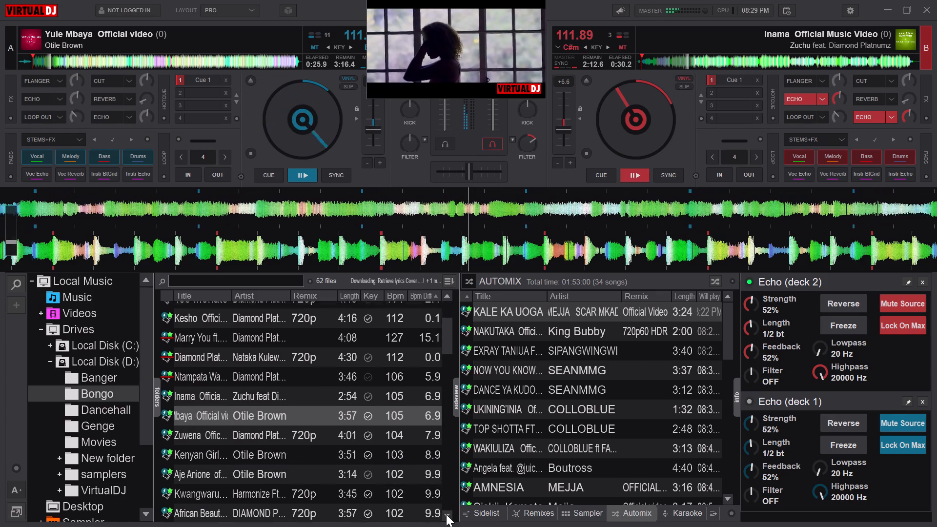
double_click(446, 514)
triple_click(288, 355)
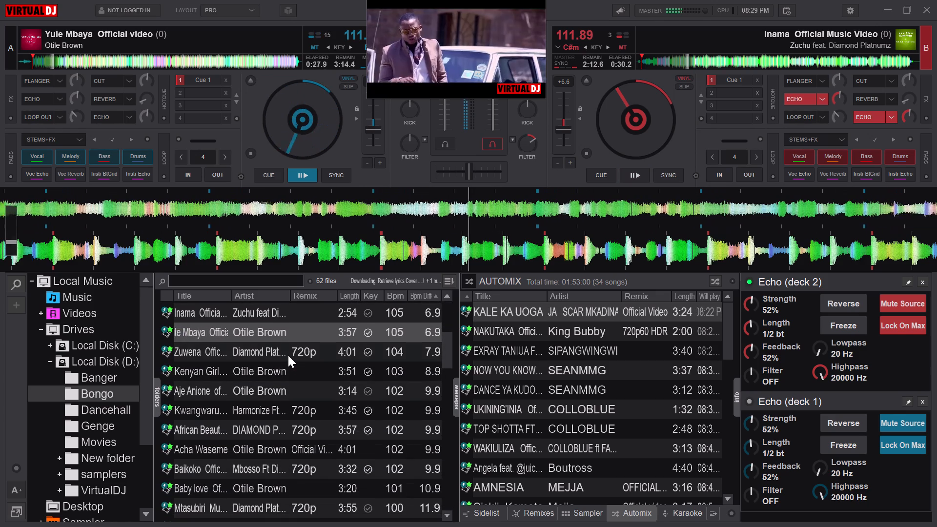
key(w)
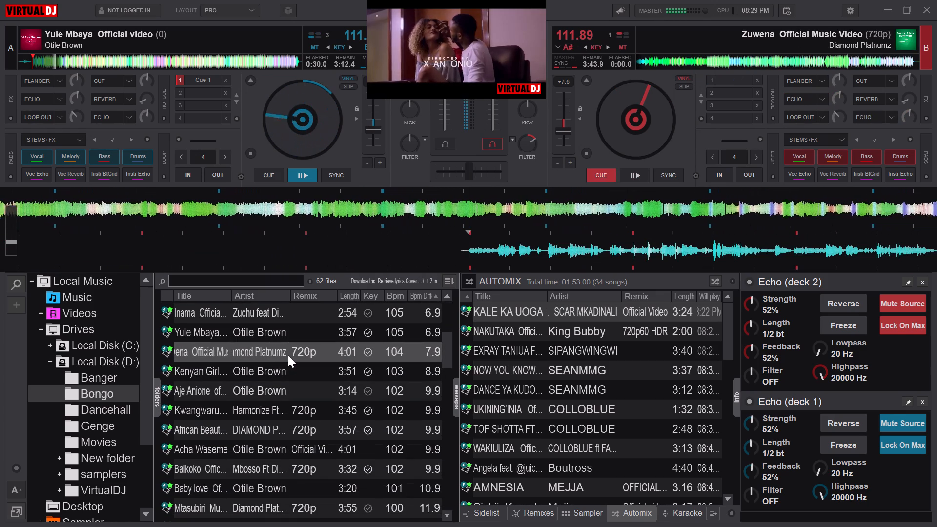
key(ctrl+1)
Stutter "Zuwena" from its start on deck B, start it and nudge it forward in time with "Yule Mbaya".
text(bbzbb)
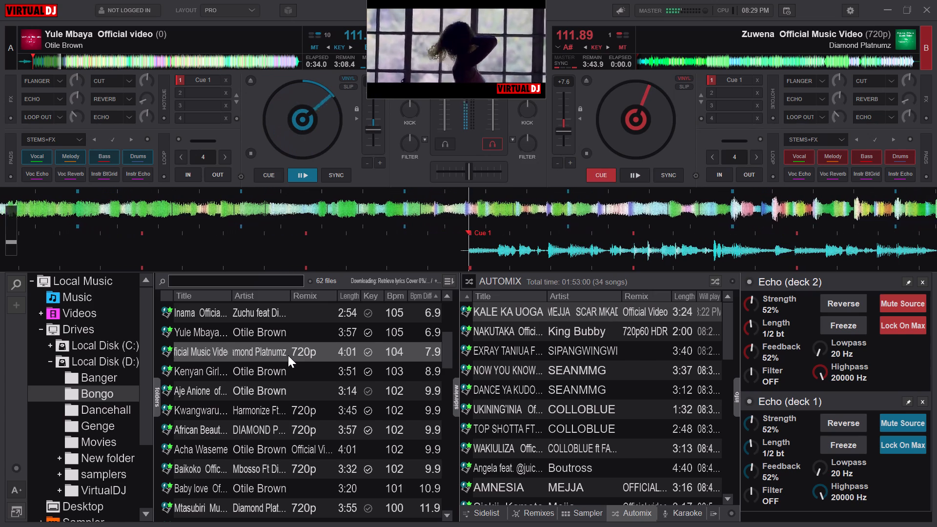
text(bb)
key(space)
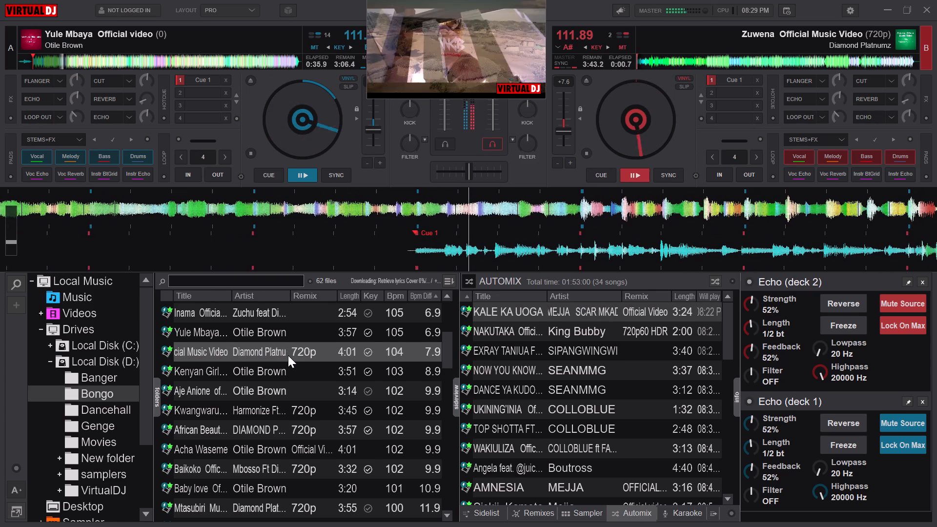
key(Right)
key(Right)
key(Right)
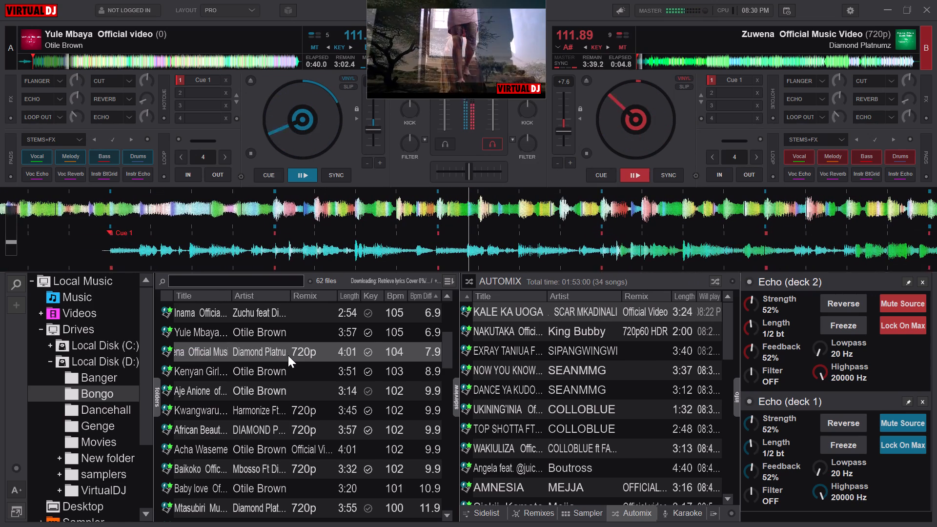
Apply the filter to "Yule Mbaya" on deck A and fade it out with Echo and Loop Out, leaving "Zuwena" playing.
key(Tab)
key(x)
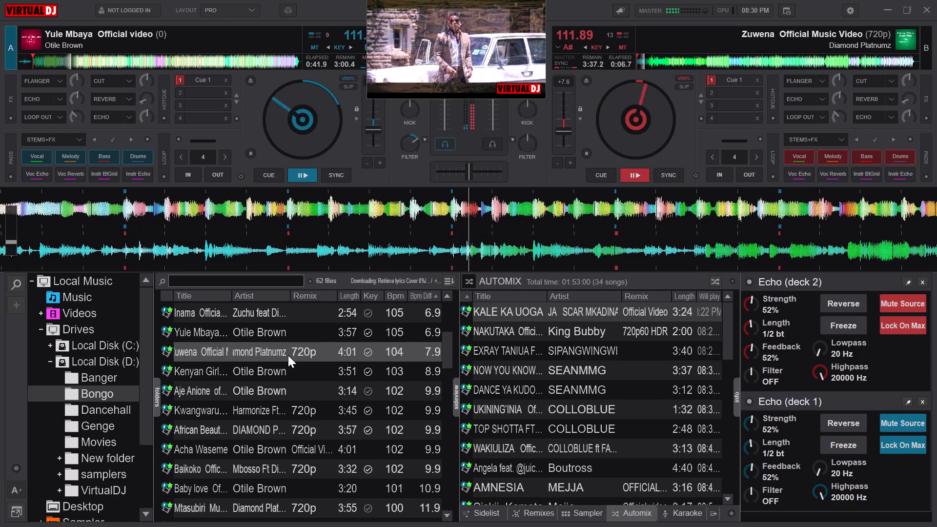
text(we)
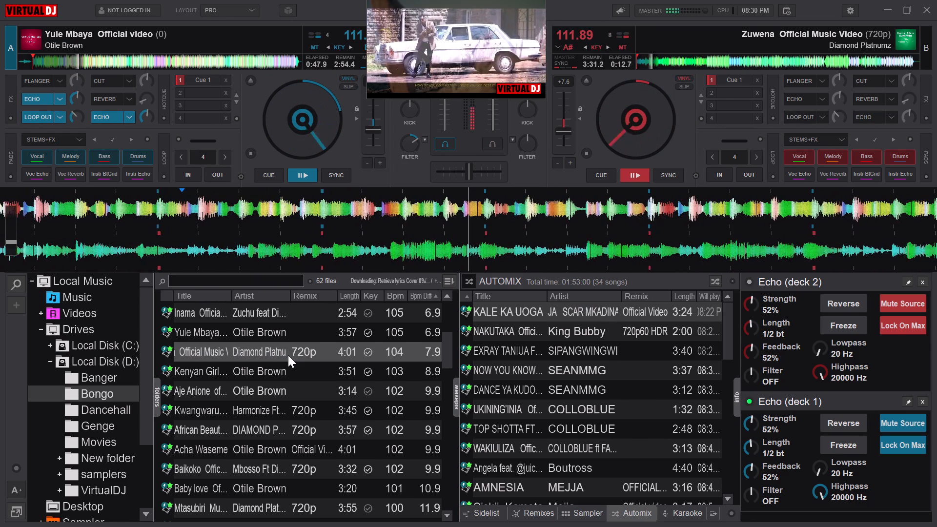
key(w)
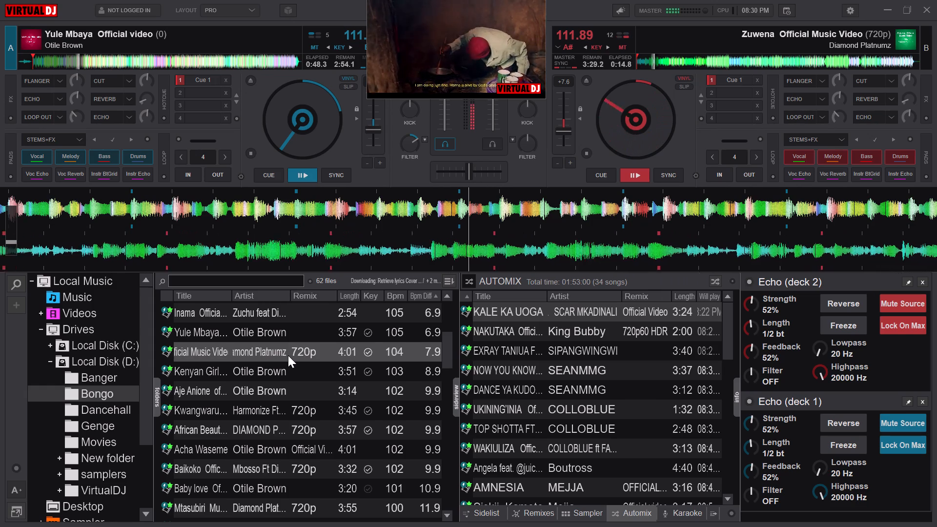
Load "Kenyan Girl" by Otile Brown onto deck A, set hot cue 1 at its start and reset the deck's filter.
triple_click(226, 373)
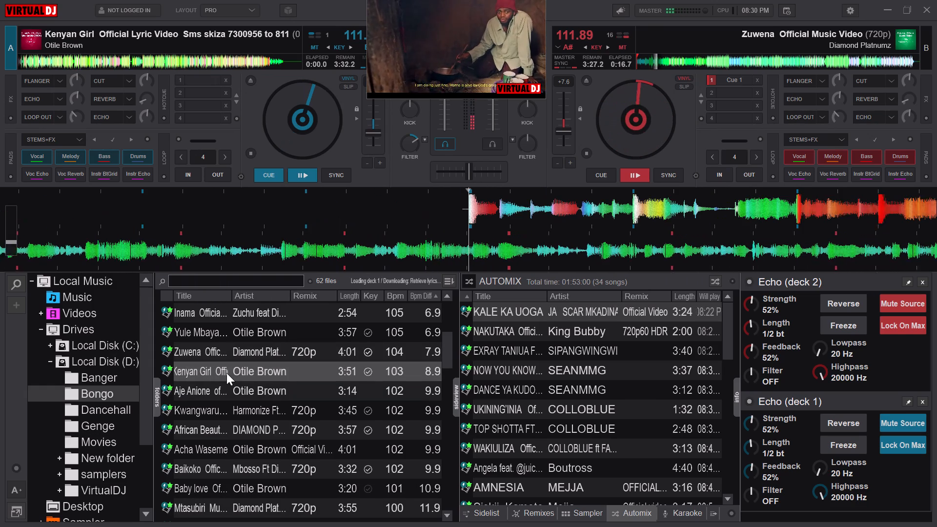
text(bbbbbbbbbbbbbbb)
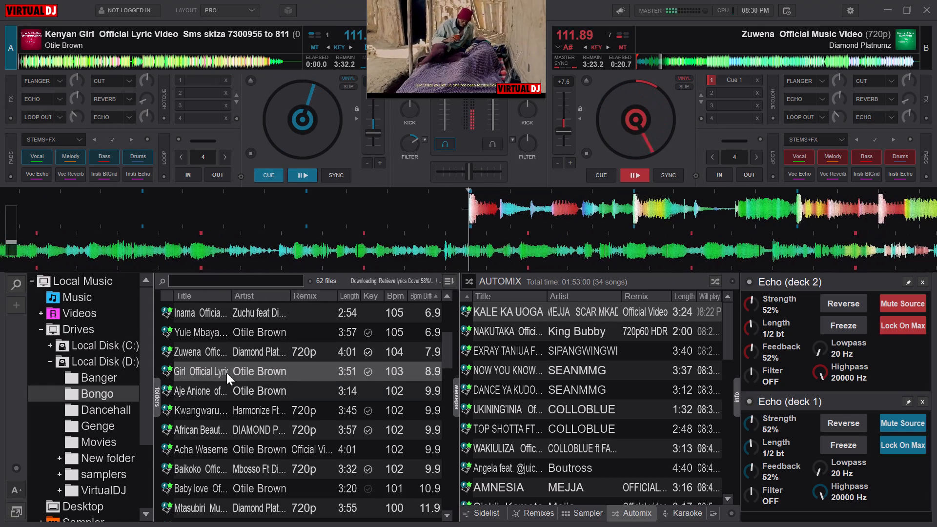
key(ctrl+1)
text(bbz)
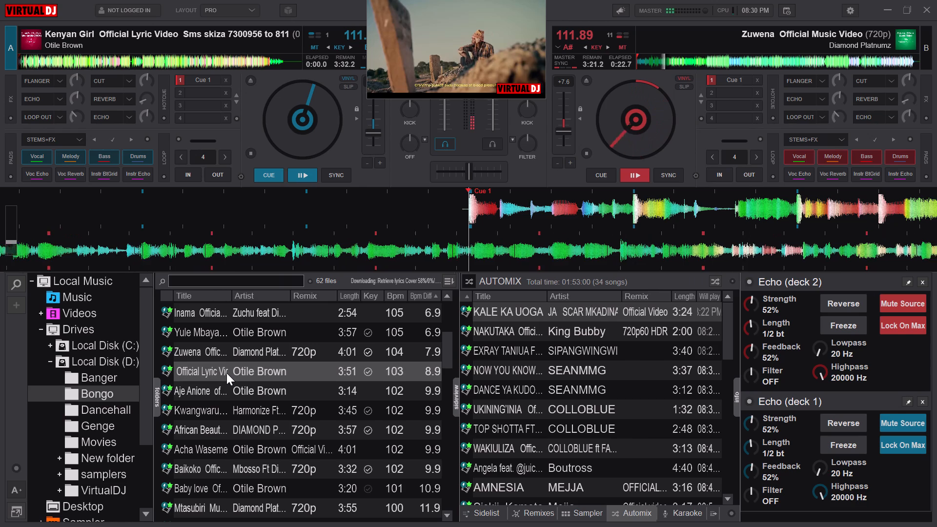
Start "Kenyan Girl" from hot cue 1 on deck A, restarting and nudging it forward in time with "Zuwena".
text(bb)
key(space)
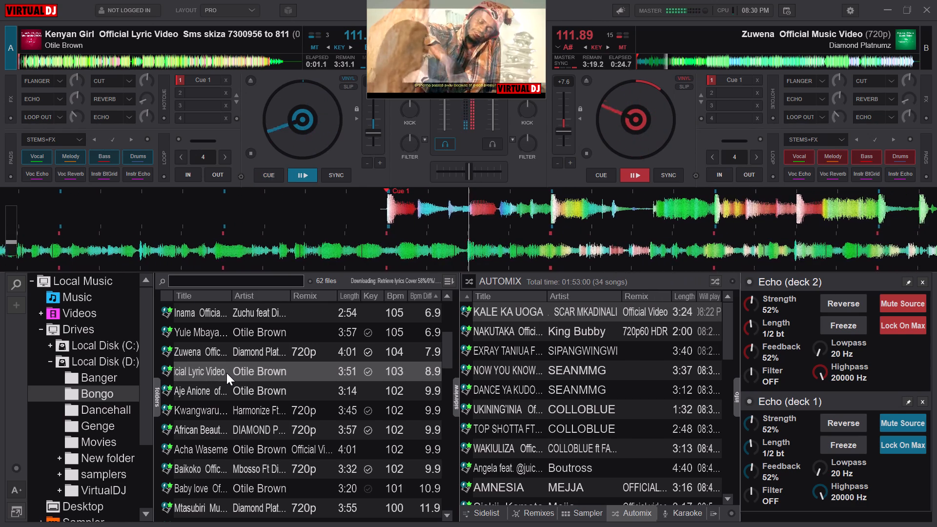
text(cb)
text(b)
key(space)
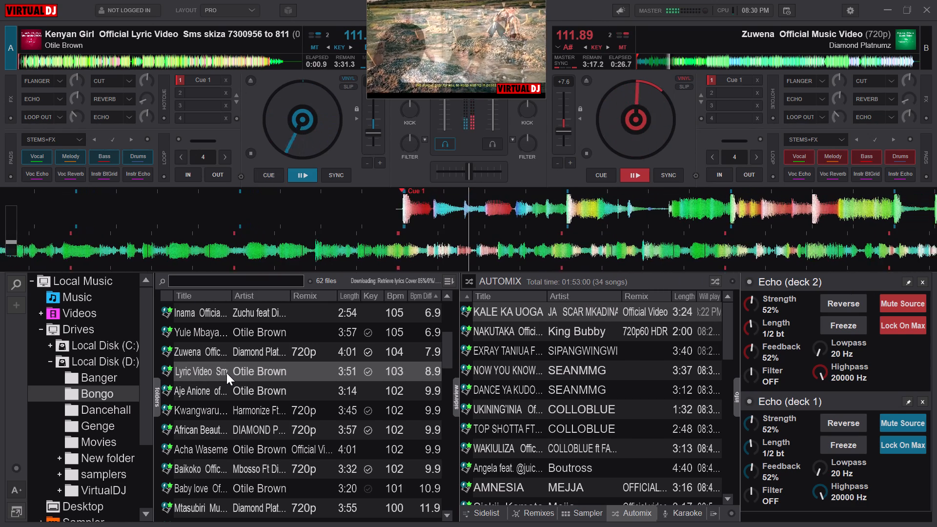
key(c)
key(c)
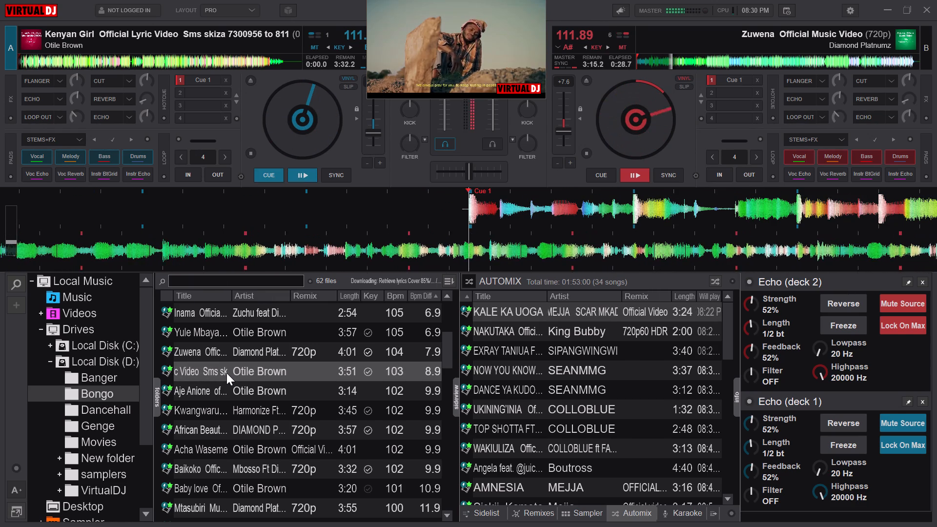
key(space)
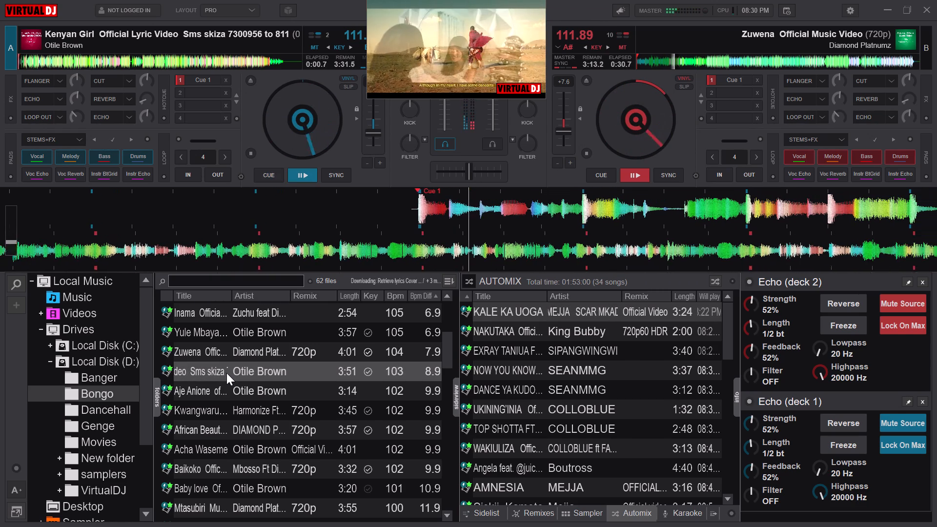
key(Right)
key(Right)
key(Right)
key(Right)
key(Right)
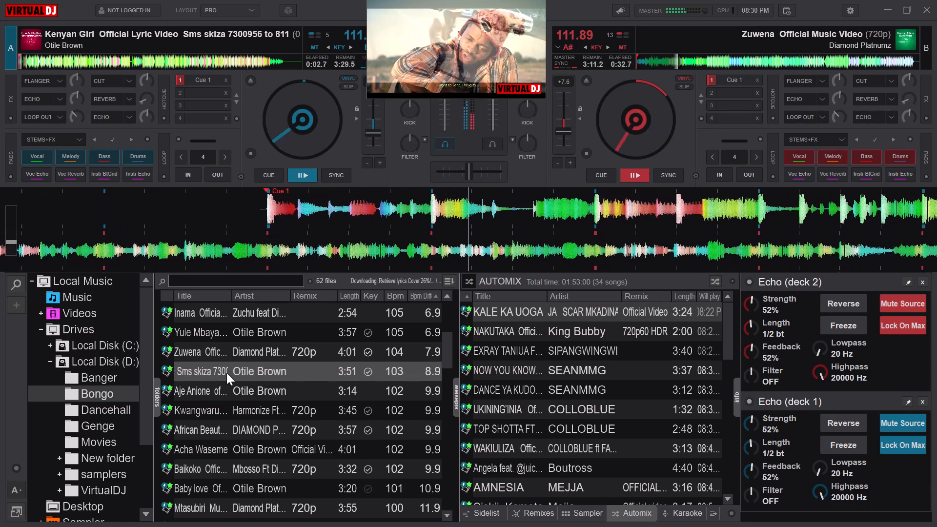
Apply the filter to "Zuwena" on deck B, fade it out with Echo, stop it and reset the deck's filter and effects.
key(Down)
key(Tab)
key(x)
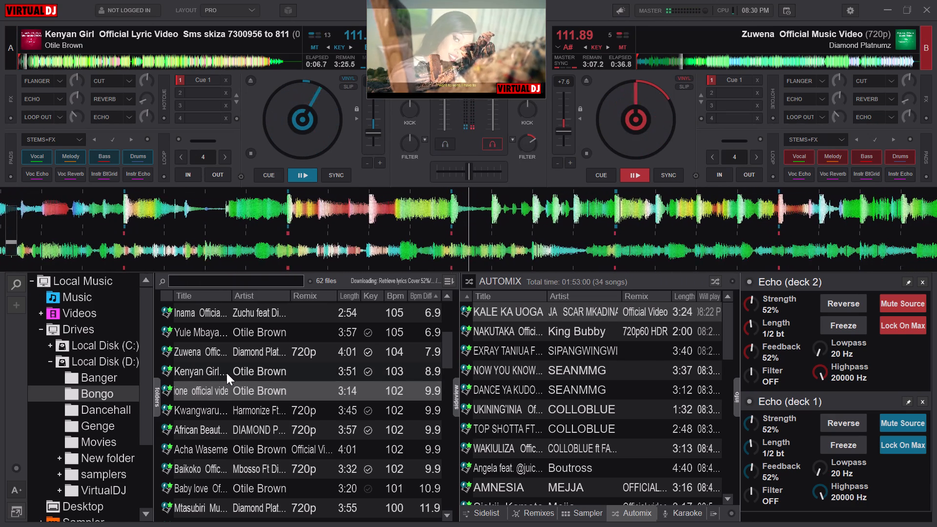
text(ew)
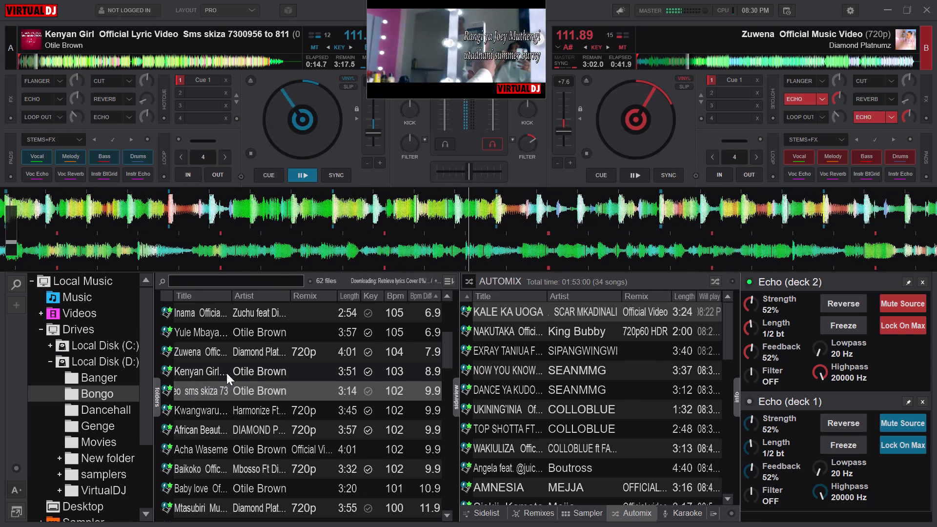
text(cw)
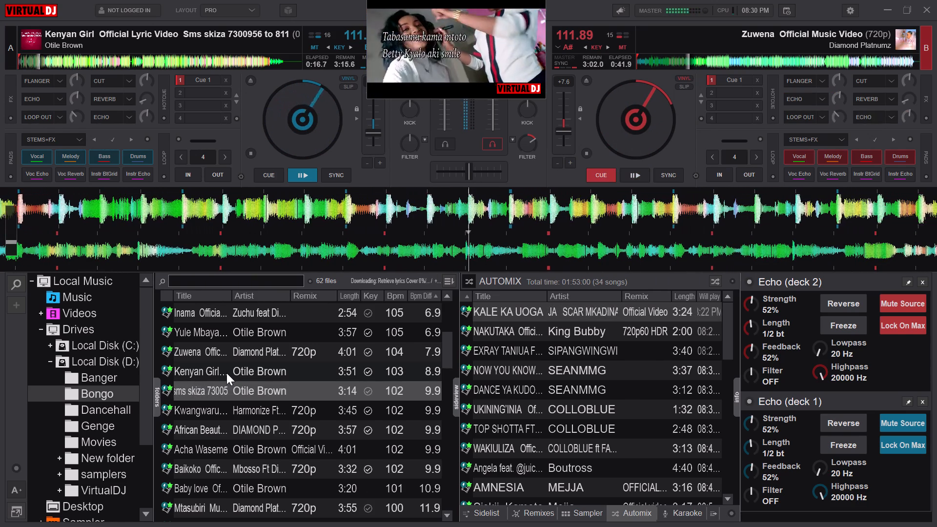
key(z)
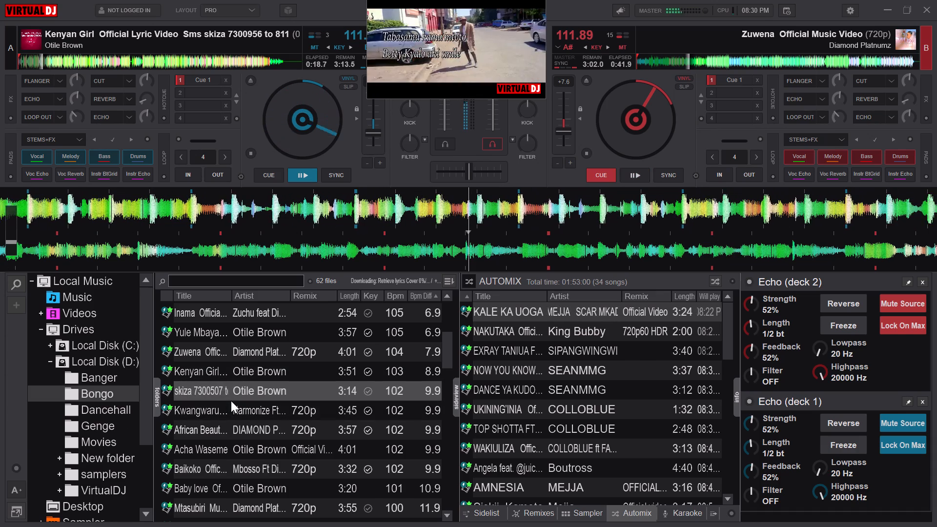
Load "Kwangwaru" by Harmonize feat. Diamond Platnumz onto deck B and set hot cue 1 at its start.
triple_click(224, 408)
text(bb)
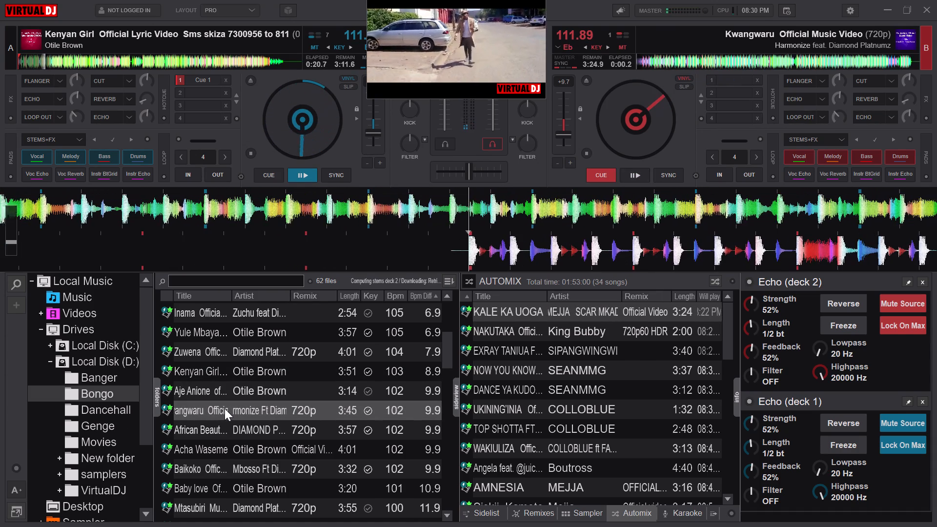
key(ctrl+1)
Stutter "Kwangwaru" from hot cue 1 on deck B, start it and nudge it back in time with "Kenyan Girl".
text(bb)
text(bb)
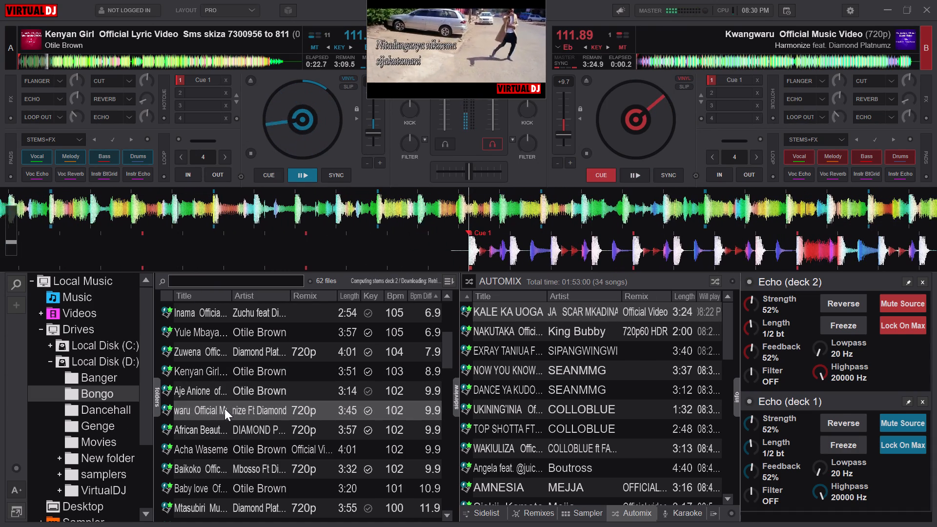
text(bb)
key(space)
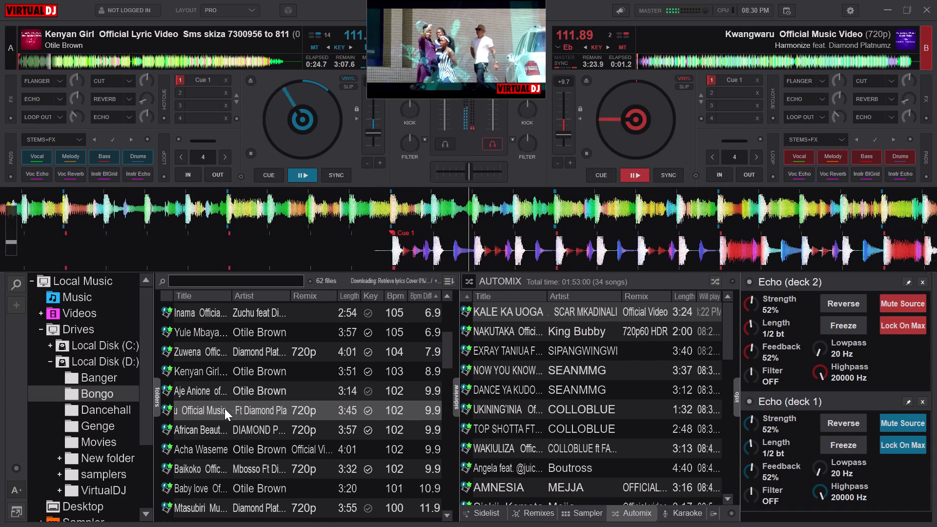
key(Left)
key(Left)
key(Left)
key(Left)
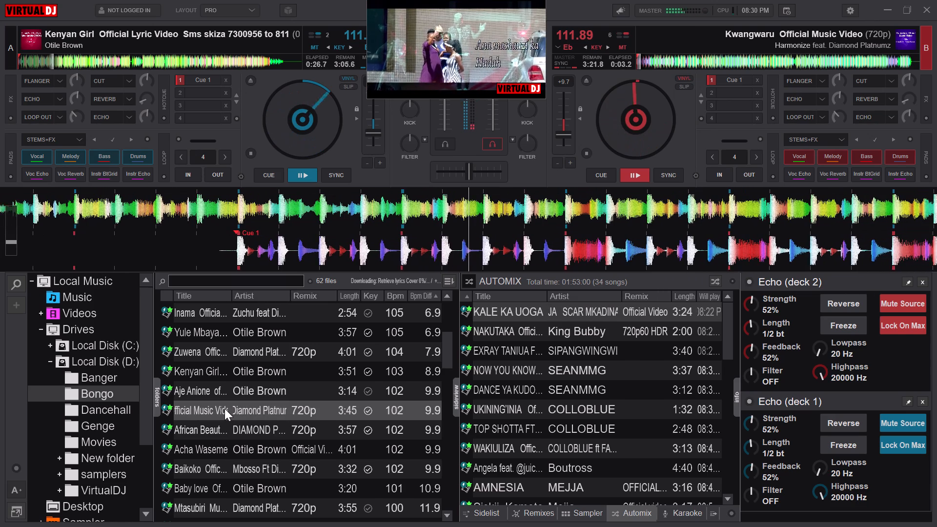
Transition to "Kwangwaru" by filtering "Kenyan Girl" with Loop Out, moving the crossfader fully to deck B and returning deck A to its cue.
key(Tab)
key(x)
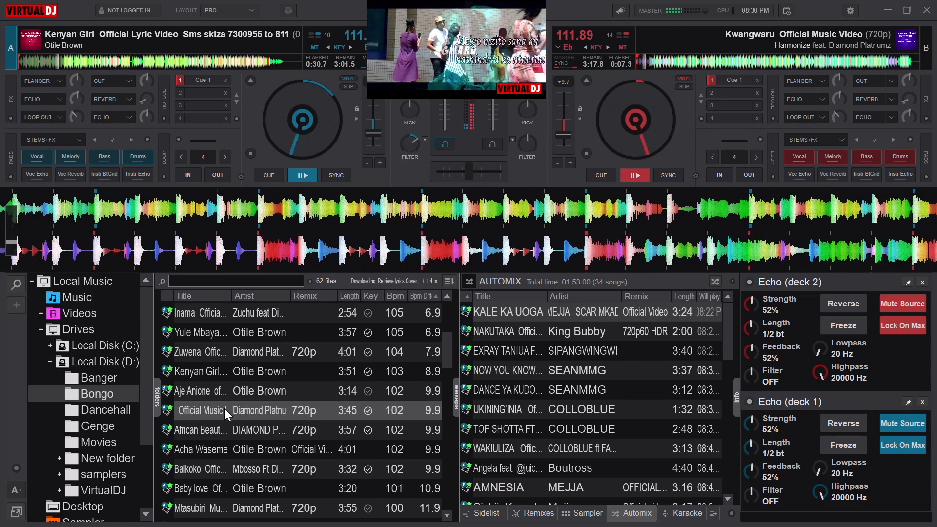
key(Page_Up)
key(Page_Up)
key(e)
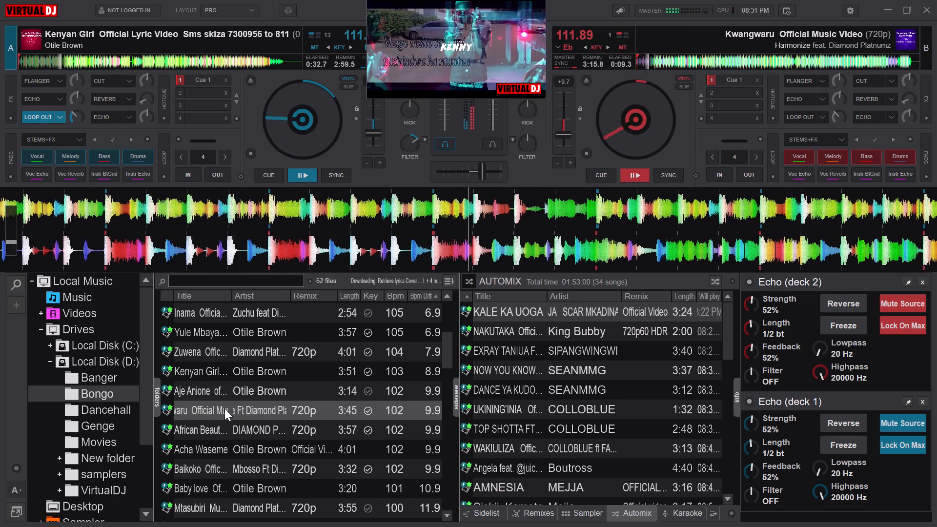
key(Page_Up)
key(Page_Up)
key(Page_Up)
key(Page_Up)
key(Page_Up)
key(Page_Up)
key(Page_Up)
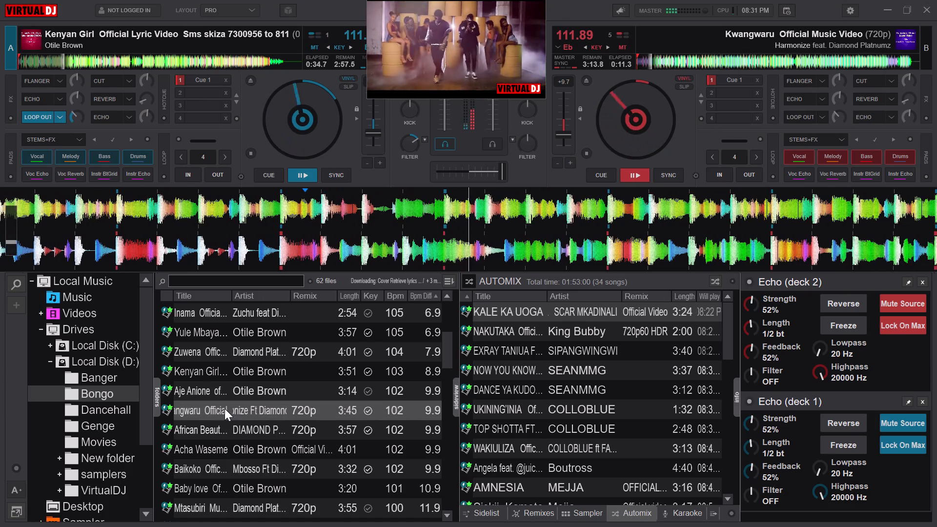
key(c)
text(wewewwe)
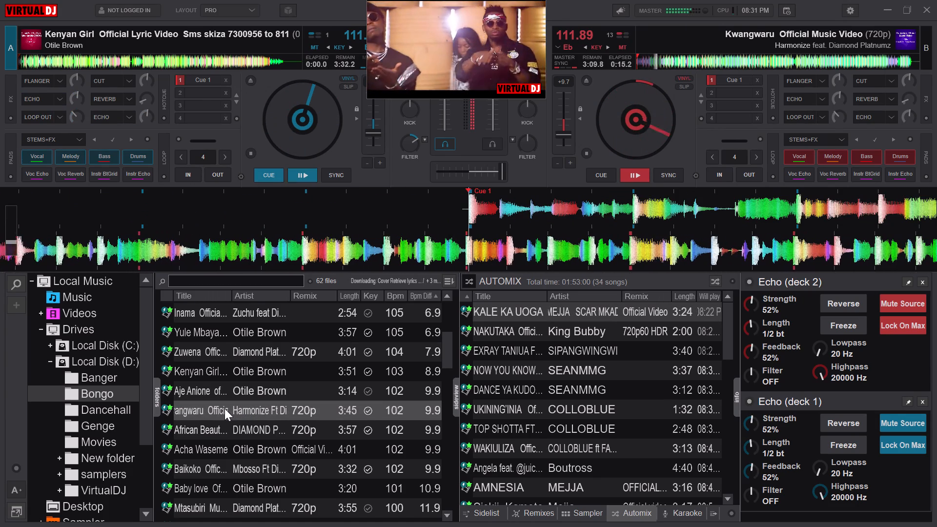
Reset the filter on deck A and centre the crossfader.
key(z)
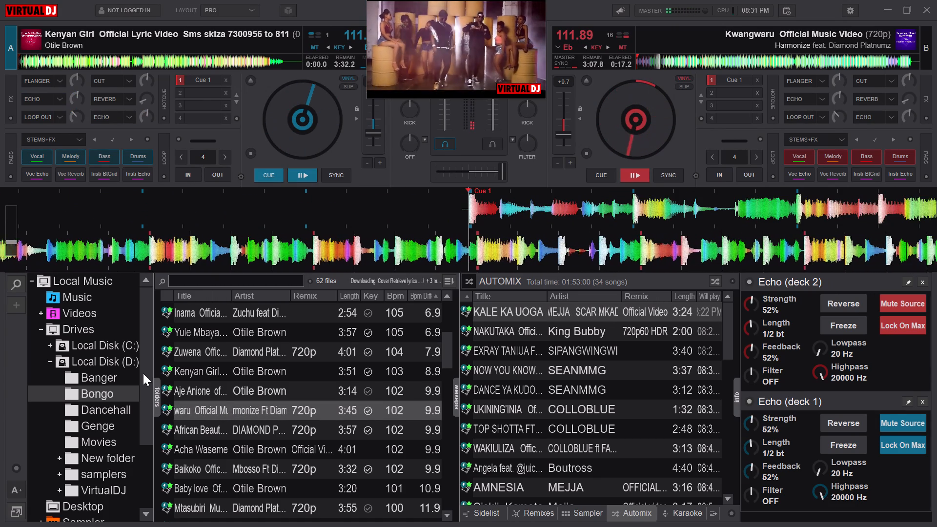
key(m)
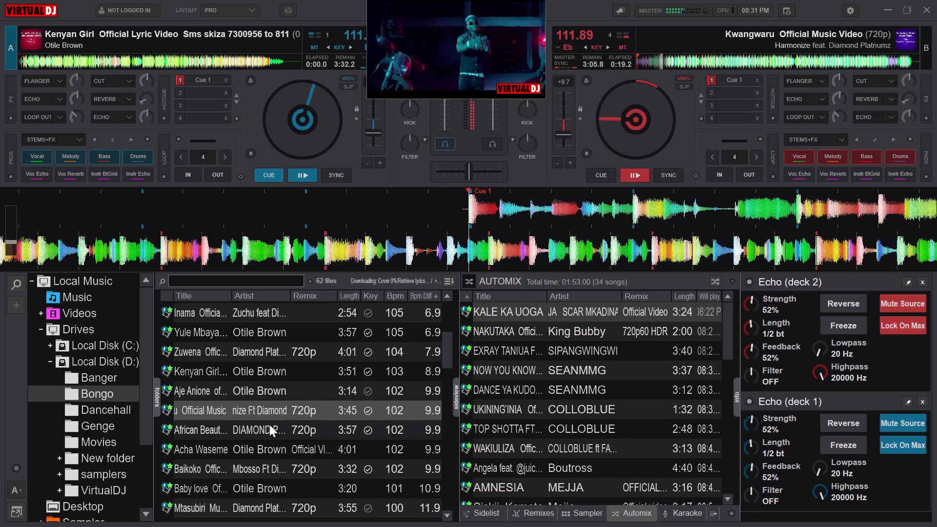
Load "African Beauty" by Diamond Platnumz feat. Omarion onto deck A and set hot cue 1 at about 0:05.
triple_click(260, 430)
key(ctrl+1)
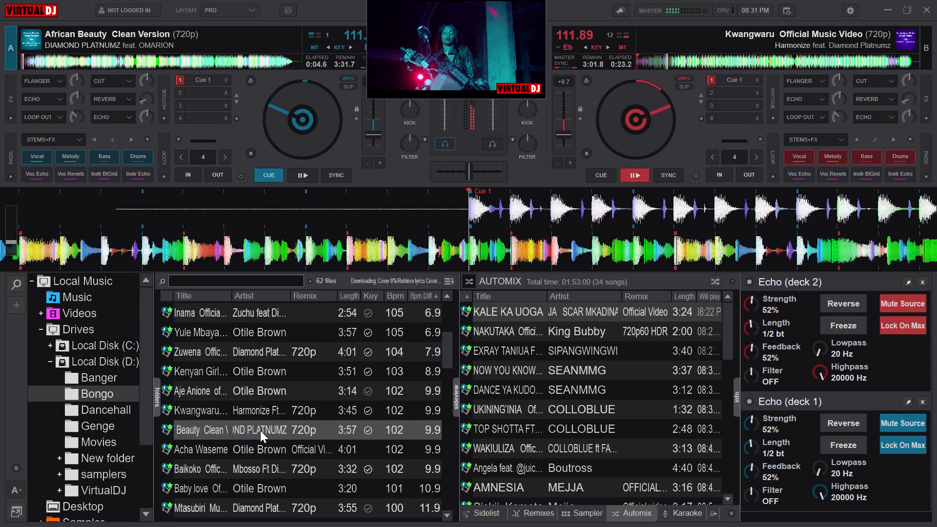
Stutter "African Beauty" from hot cue 1 on deck A and start it in time with "Kwangwaru", nudging it to match.
key(c)
key(c)
key(c)
key(c)
key(c)
key(c)
key(c)
key(c)
key(c)
key(c)
key(c)
key(c)
key(c)
key(c)
key(c)
key(c)
key(c)
key(c)
key(c)
key(c)
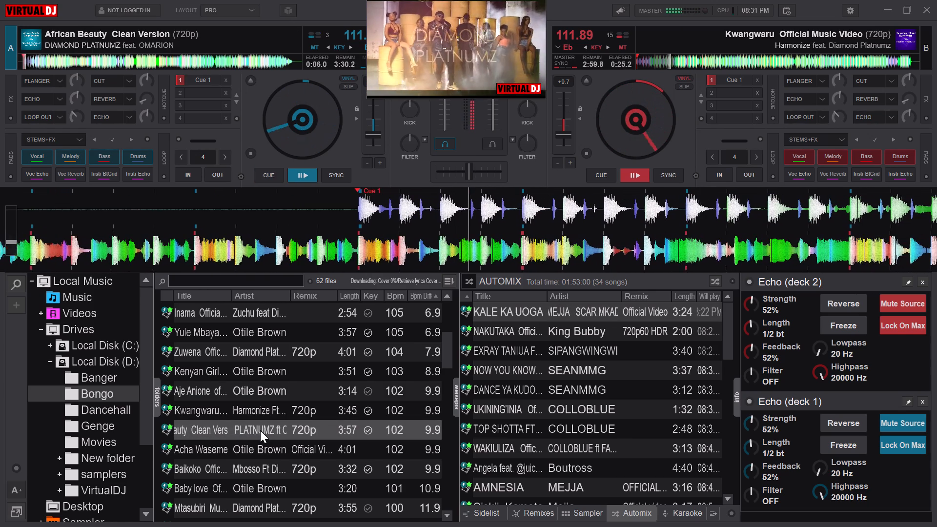
key(Left)
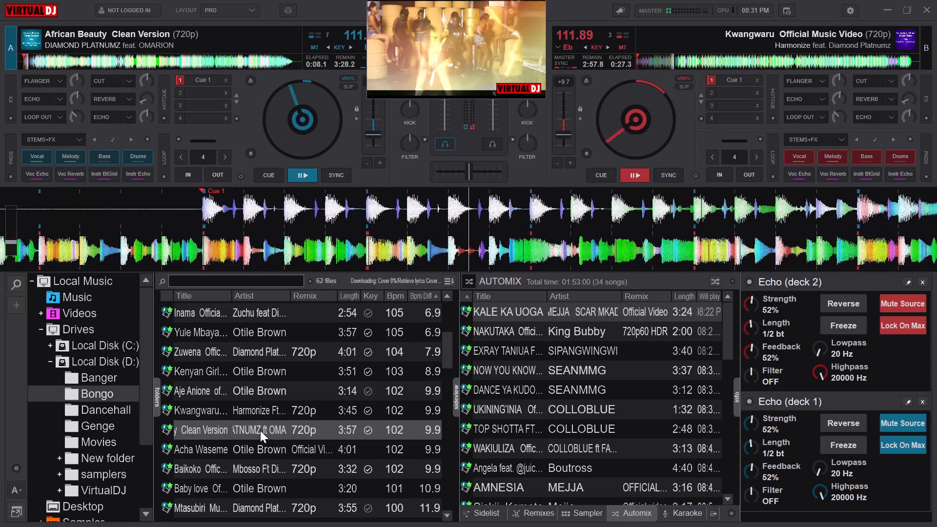
key(space)
Transition to "African Beauty" by filtering "Kwangwaru" on deck B with Echo and Loop Out, then return deck B to its cue with those effects off.
key(Tab)
key(x)
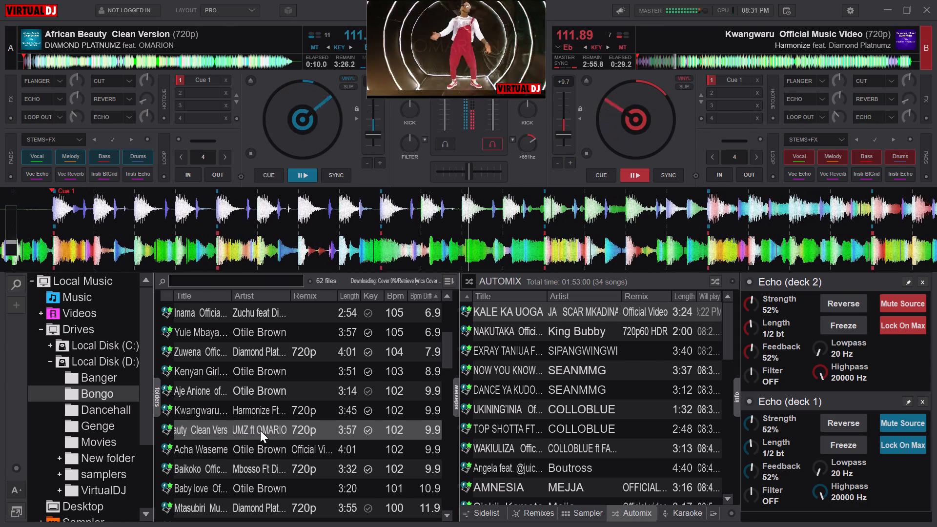
text(weewwe)
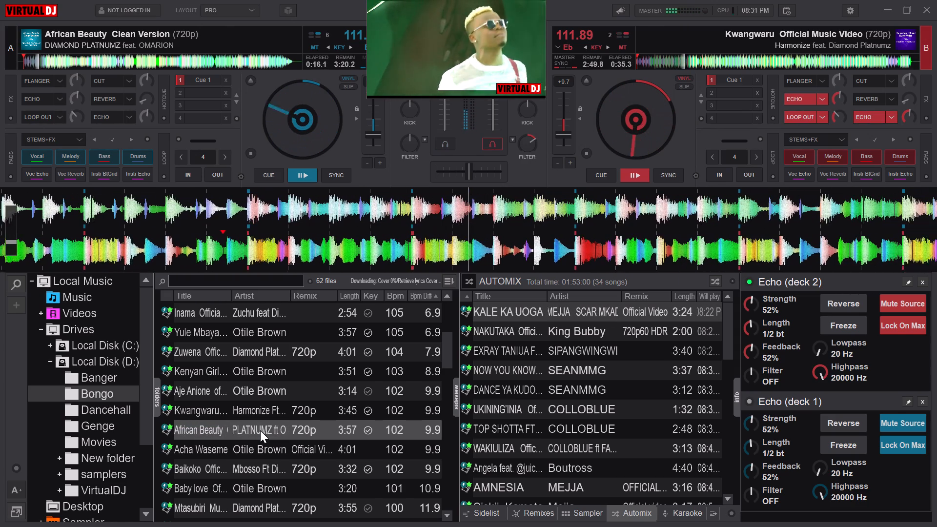
text(cwe)
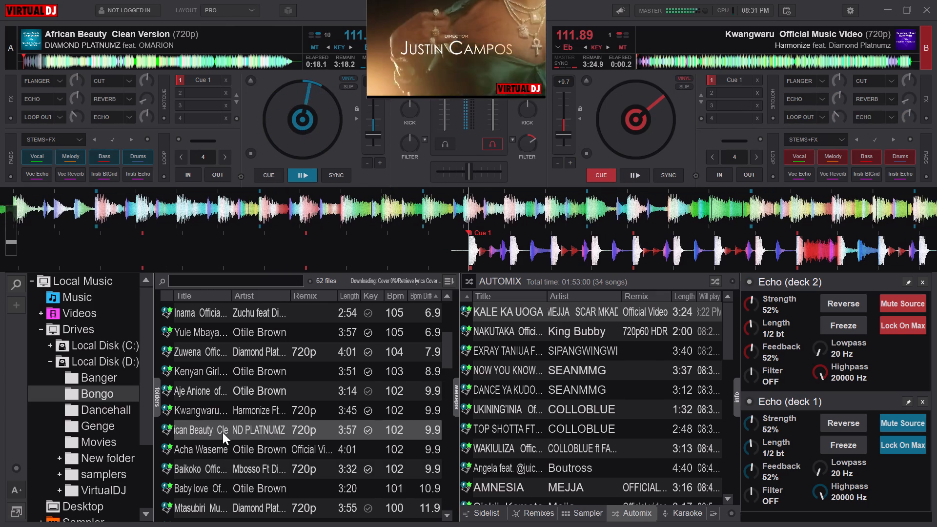
Load "Acha Waseme" by Otile Brown onto deck B and set hot cue 1 at about 0:00.4.
triple_click(233, 448)
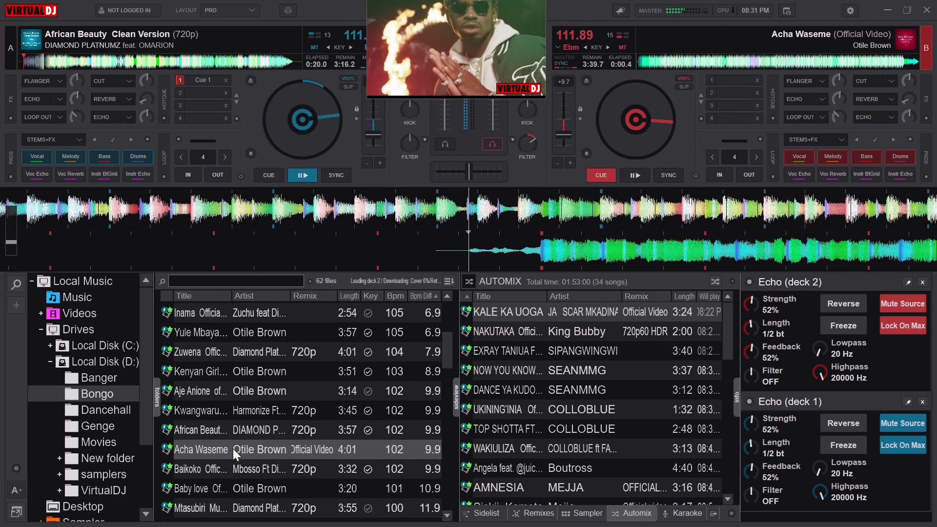
key(ctrl+1)
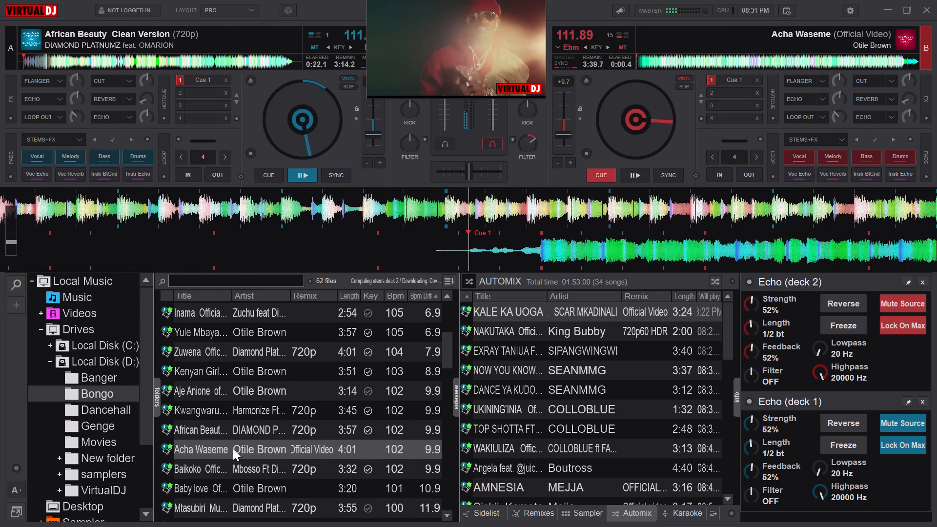
Transition to "Acha Waseme" by echoing out "African Beauty", starting deck B with its filter reset, and returning deck A to its cue.
key(Tab)
key(w)
key(Tab)
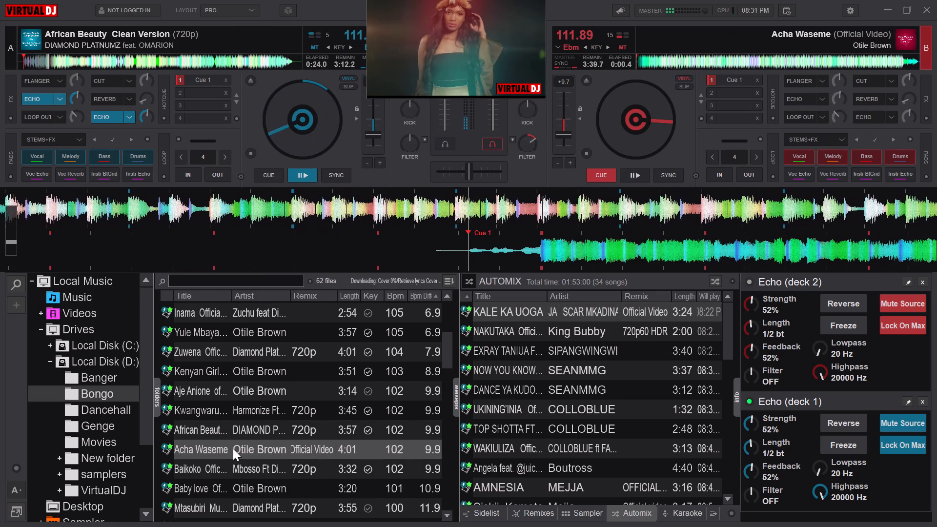
text(z)
key(space)
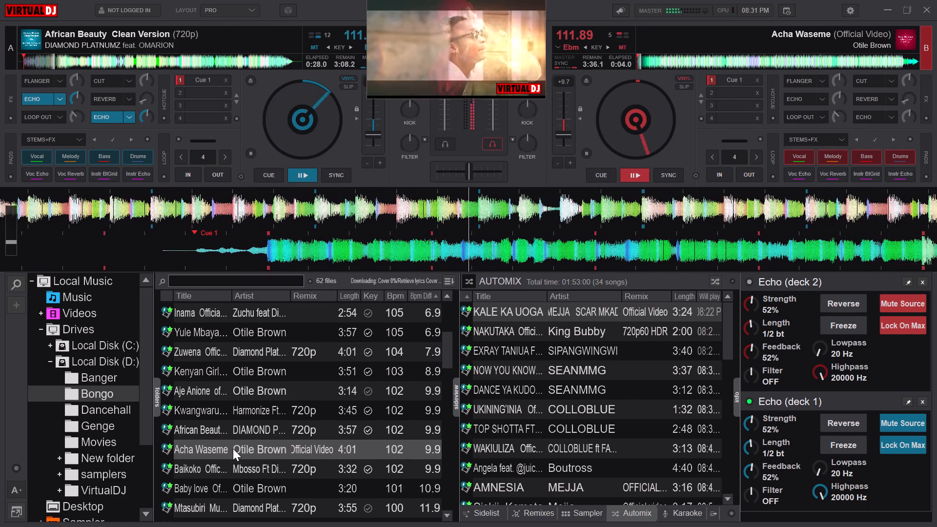
key(Tab)
key(f)
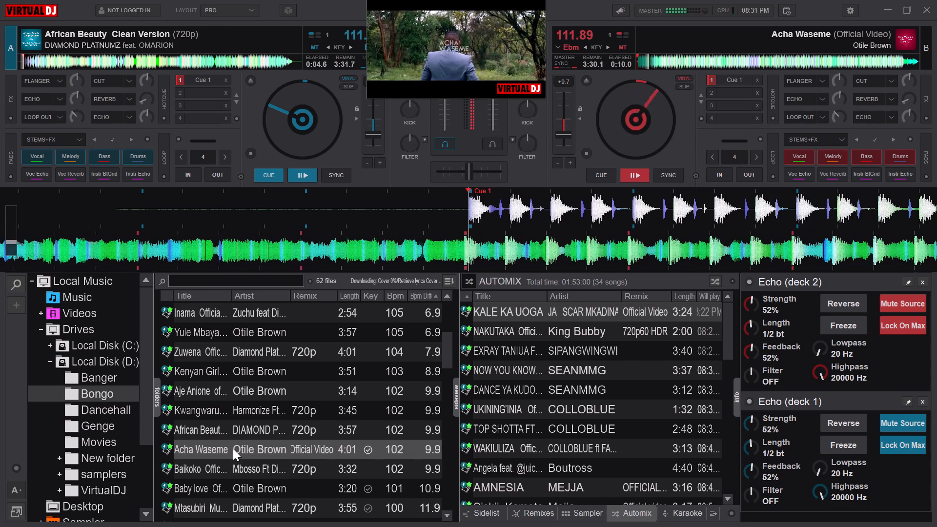
Load "Baikoko" by Mbosso feat. Diamond Platnumz onto deck A, set hot cue 1 at its start, and stutter it into playback.
double_click(225, 461)
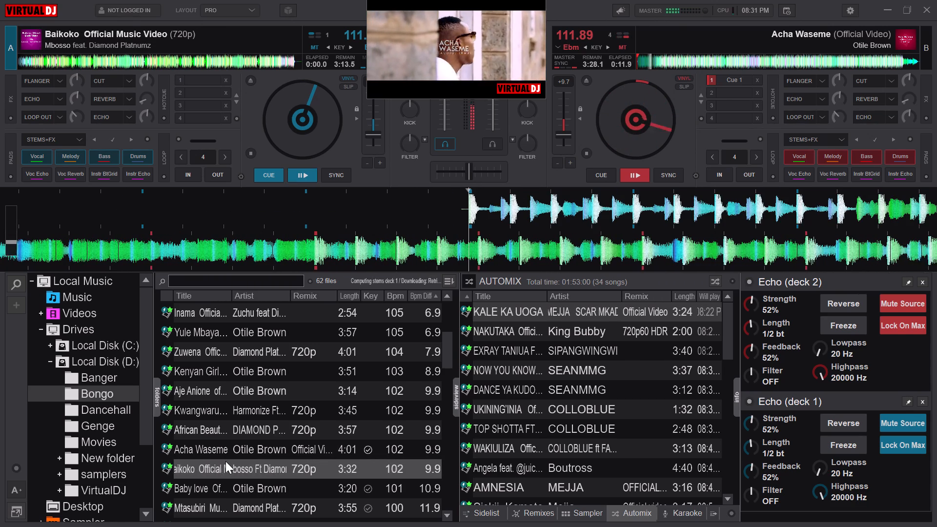
text(bbbbb)
key(ctrl+1)
text(bb)
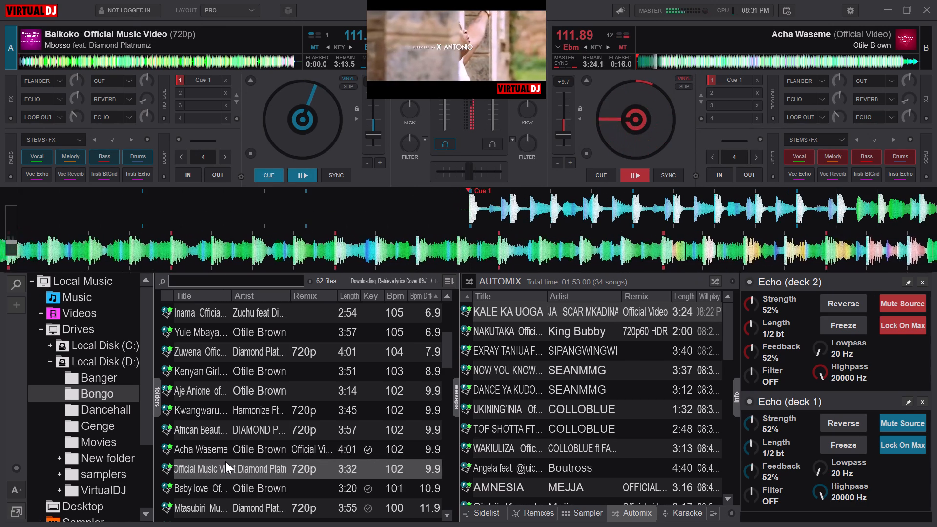
text(bb)
key(space)
Transition to "Baikoko" by filtering "Acha Waseme" on deck B and ending it with Loop Out.
key(Tab)
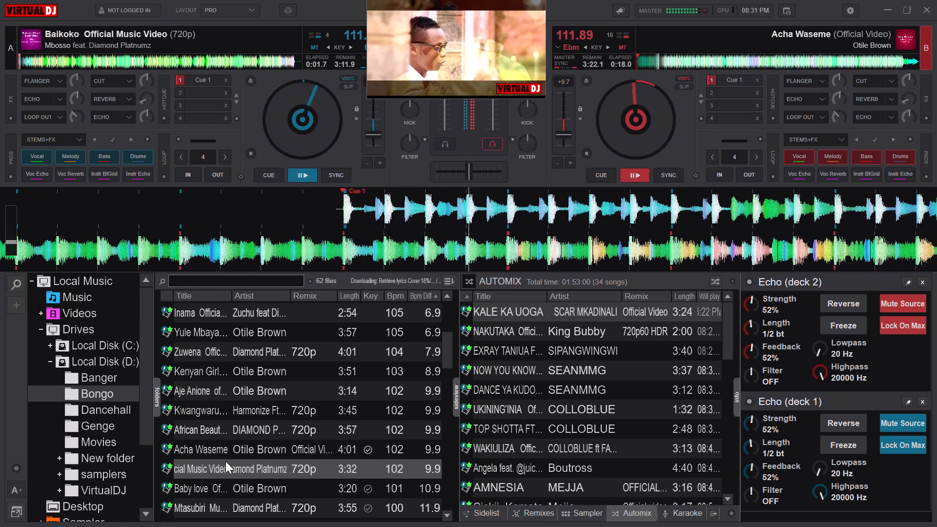
key(x)
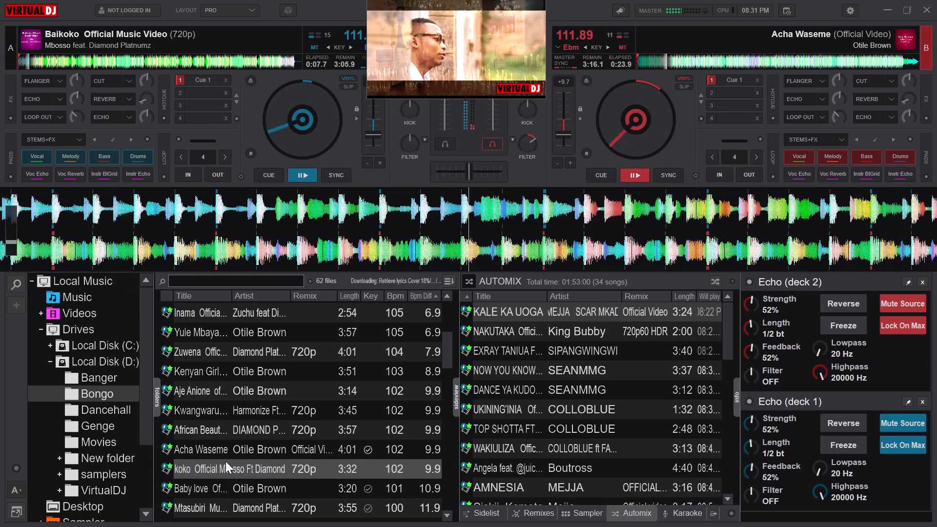
text(je)
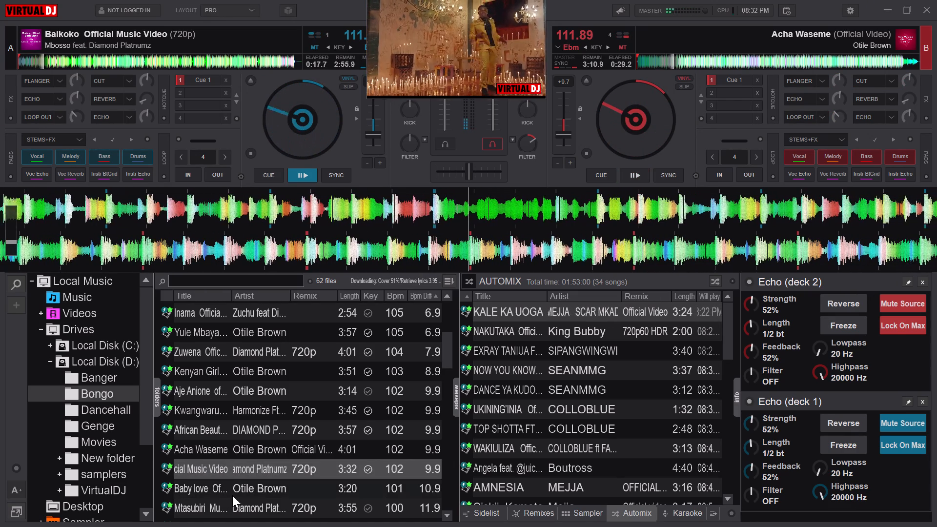
Load "Baby love" by Otile Brown onto deck B, reset that deck's filter, and set hot cue 1 at about 0:01.5.
triple_click(248, 486)
double_click(248, 486)
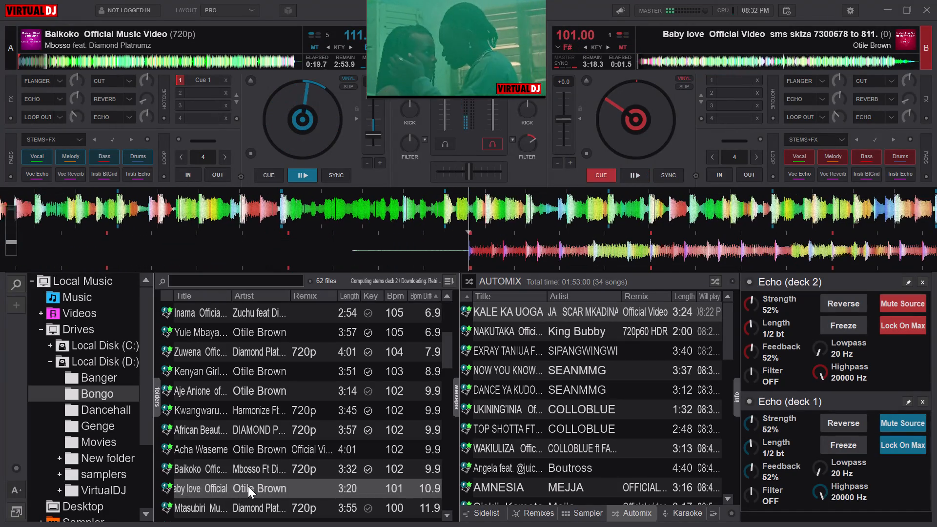
text(bb)
text(bbz)
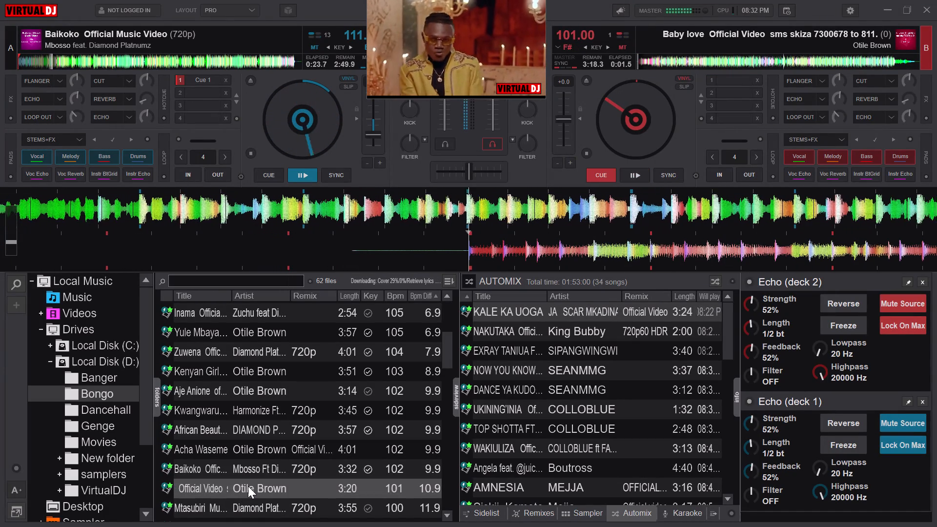
key(ctrl+1)
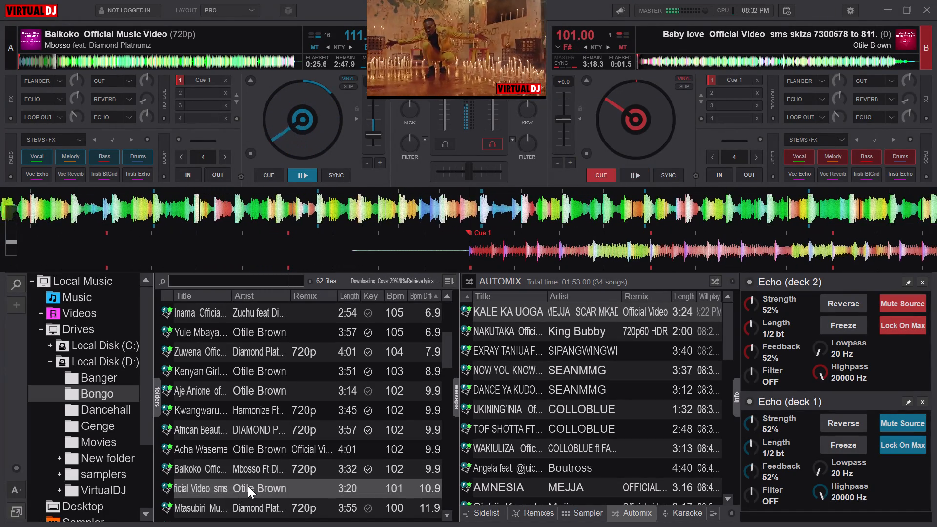
Sync "Baby love" on deck B to deck A's tempo at 111.89 BPM and start it from its cue.
key(space)
key(c)
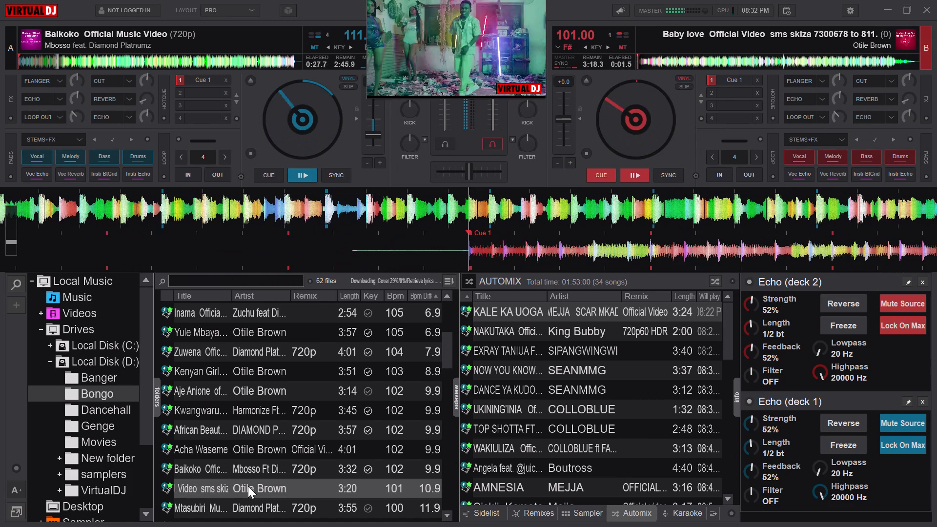
click(663, 174)
key(space)
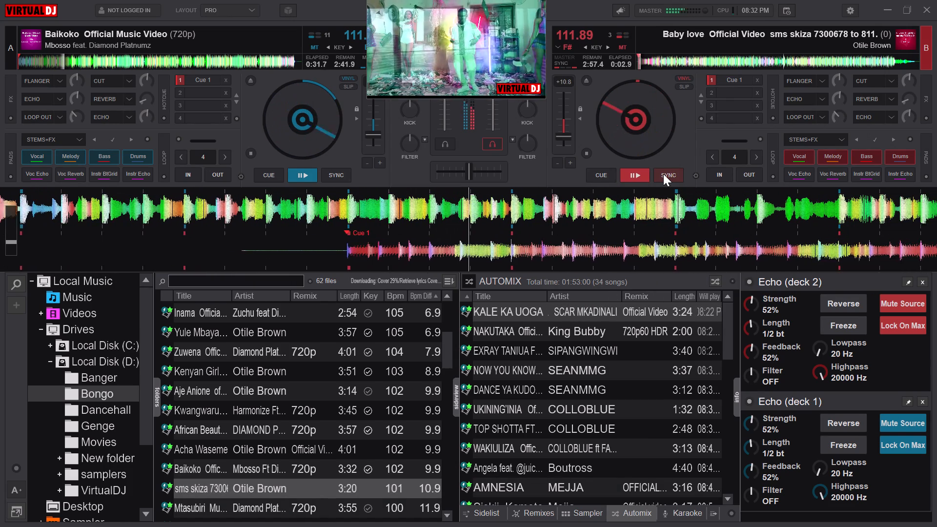
Transition to "Baby love" by filtering "Baikoko" with Loop Out, moving the crossfader fully to deck B and returning deck A to its cue.
key(Tab)
key(x)
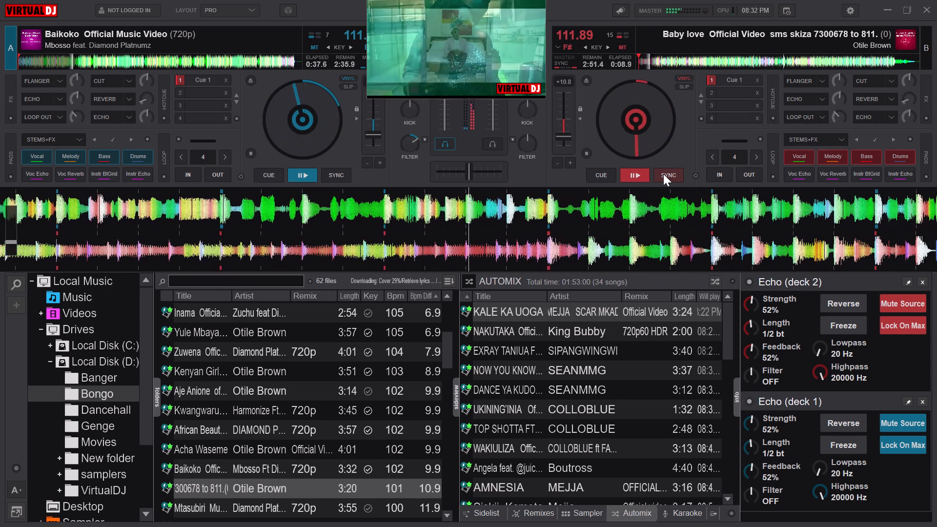
key(e)
key(Page_Up)
key(Page_Up)
key(Page_Up)
key(Page_Up)
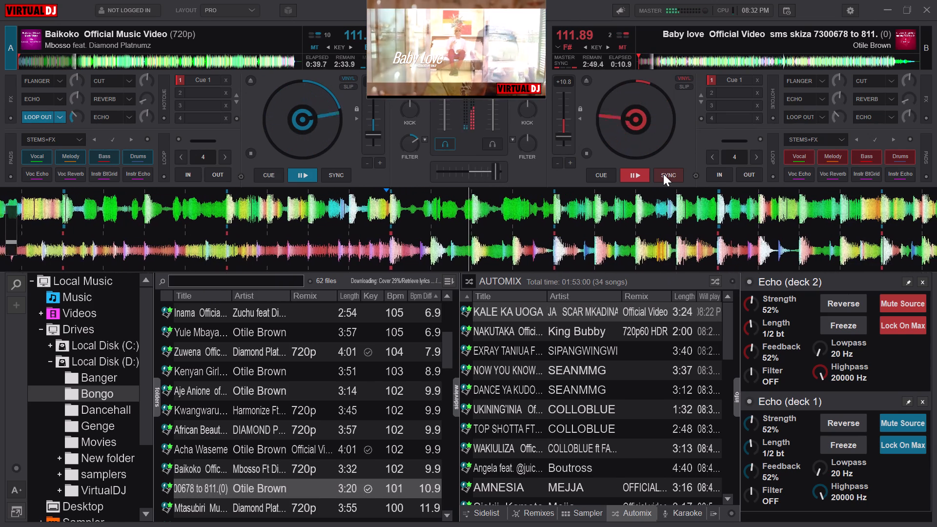
key(Page_Up)
key(Page_Up)
key(Page_Up)
key(Page_Up)
key(Page_Up)
key(Page_Up)
text(ce)
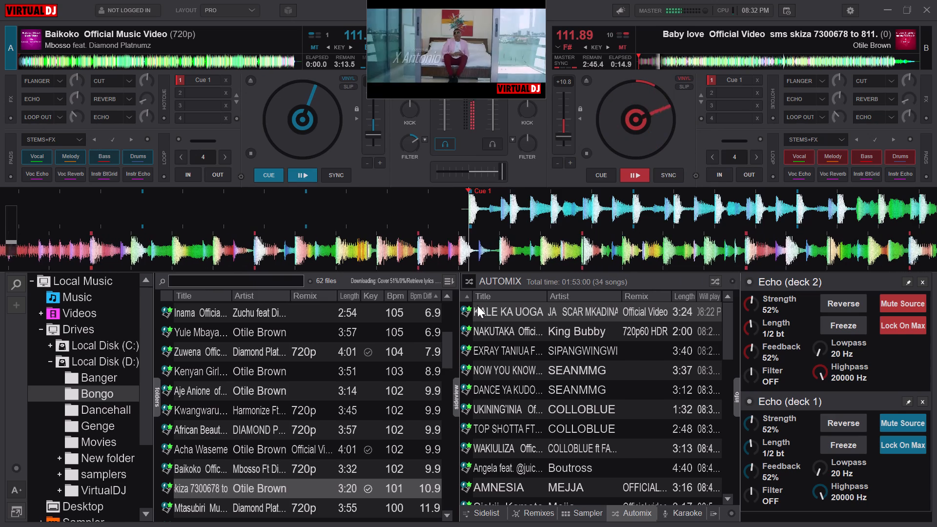
Reset the filter on deck A and centre the crossfader.
text(zm)
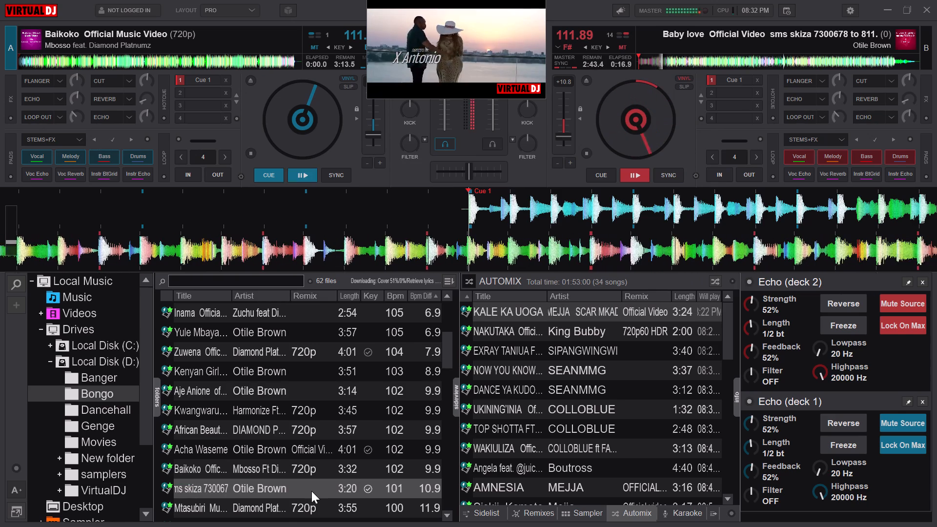
Load "Mtasubiri" by Diamond Platnumz feat. Zuchu onto deck A.
triple_click(283, 510)
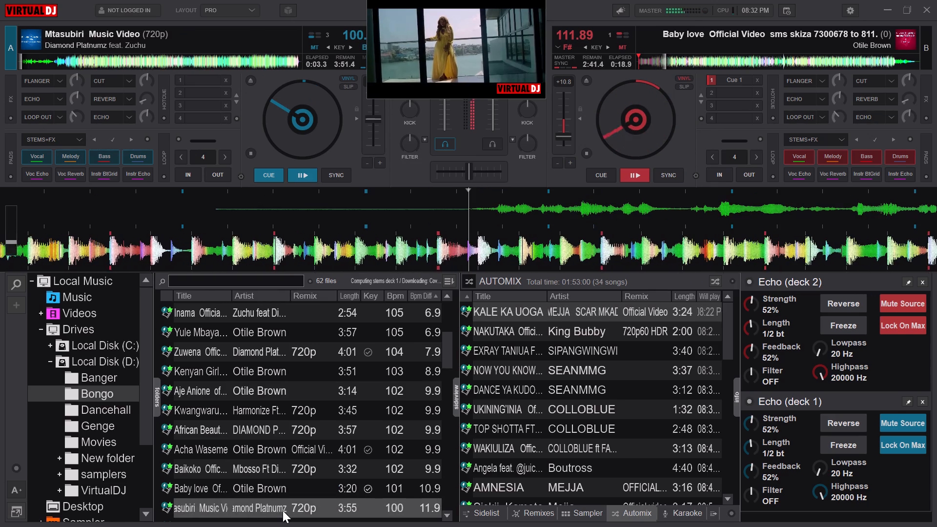
Reset the pitch of "Baby love" on deck B to +0.0.
double_click(580, 117)
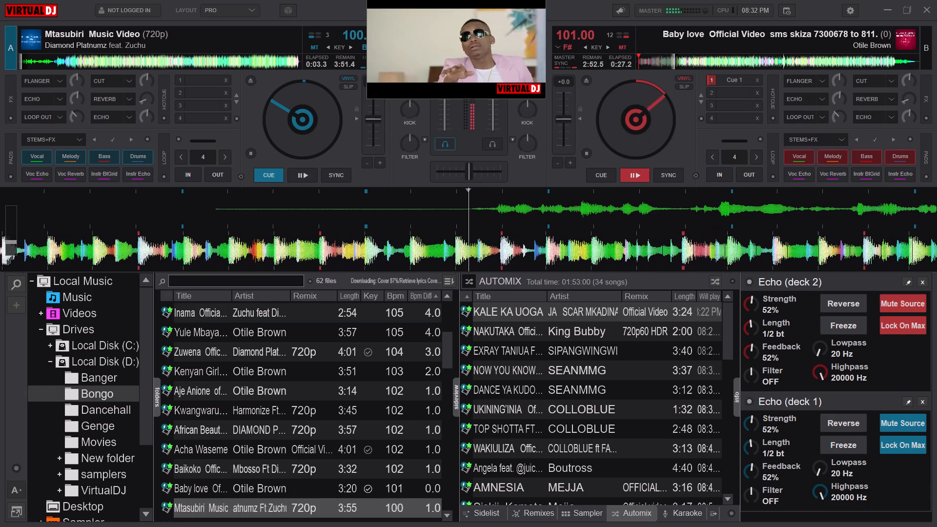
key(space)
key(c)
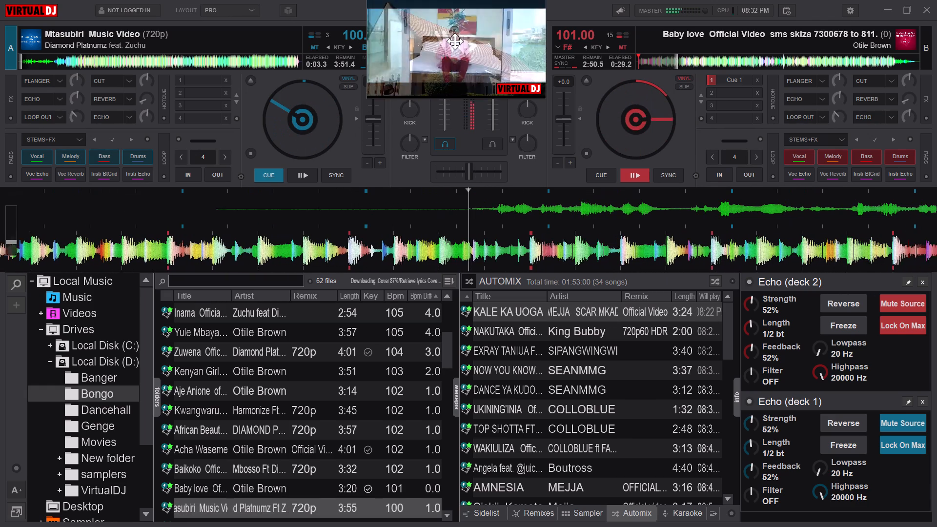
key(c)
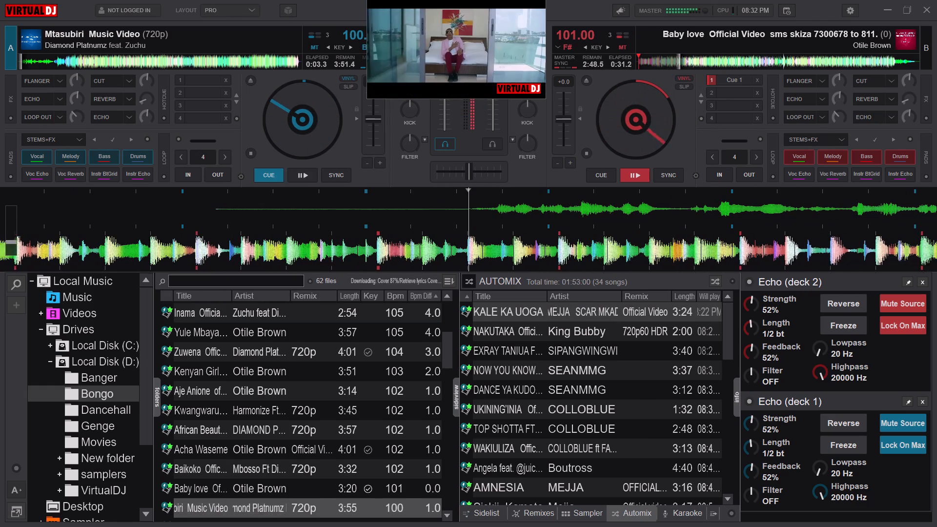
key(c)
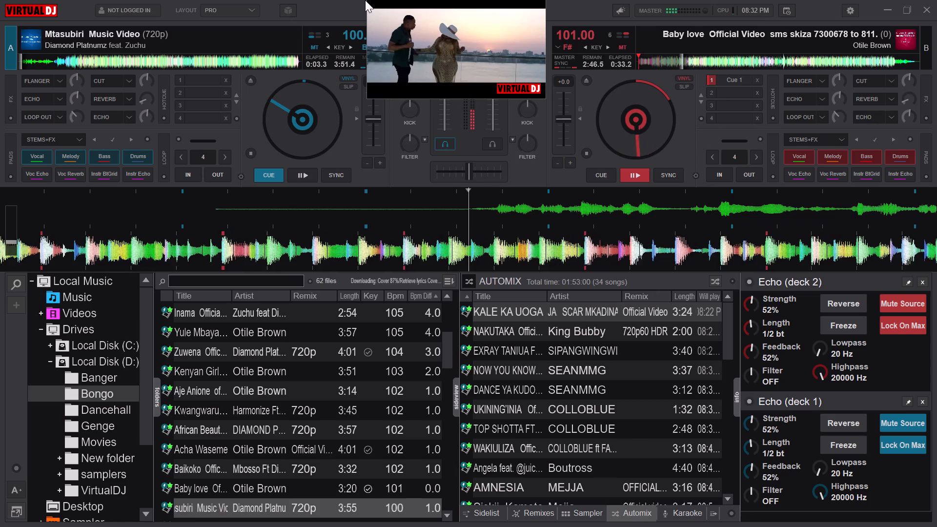
Move "Mtasubiri" on deck A to about 0:29.7, where the beat intro begins, and set hot cue 1 there.
click(51, 61)
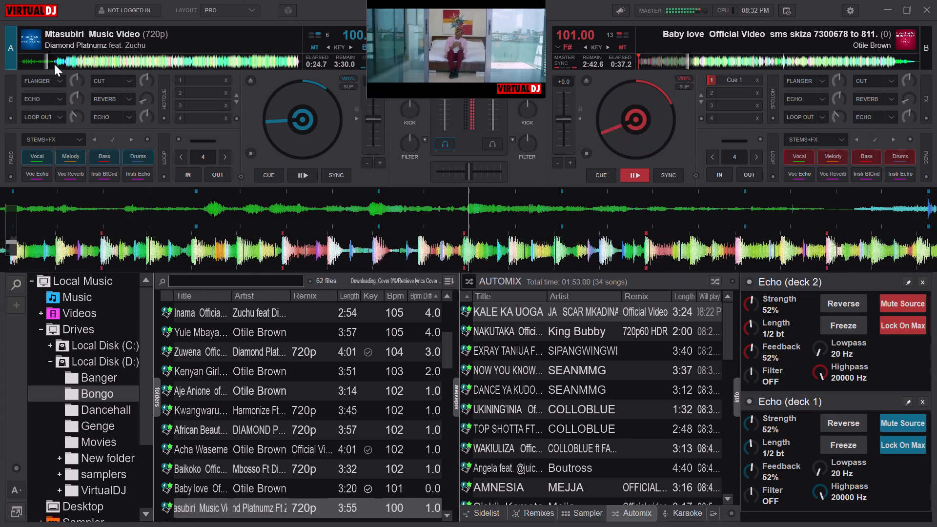
click(55, 64)
click(50, 64)
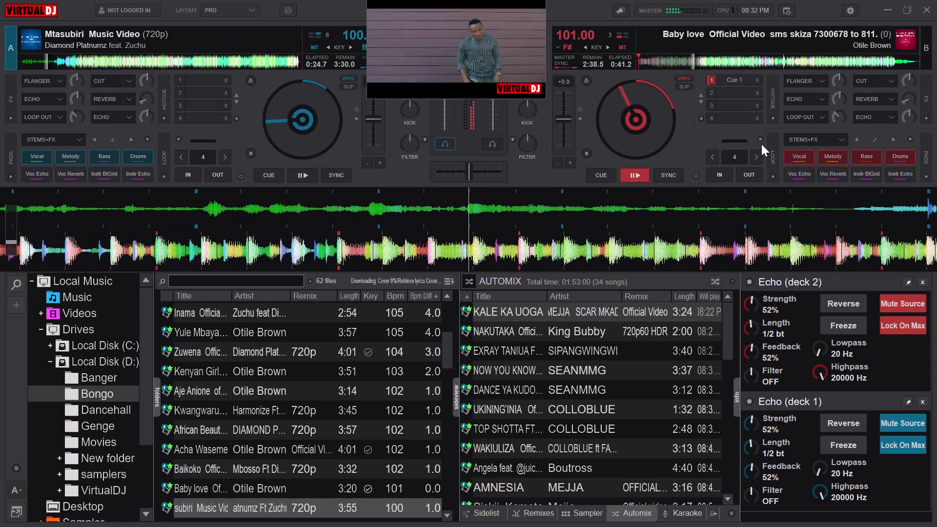
drag(737, 205, 515, 213)
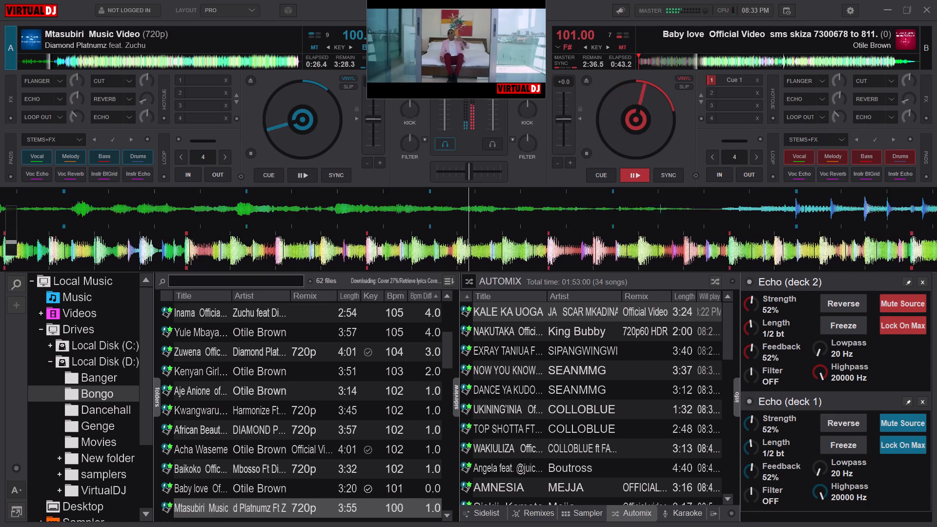
drag(515, 213, 356, 212)
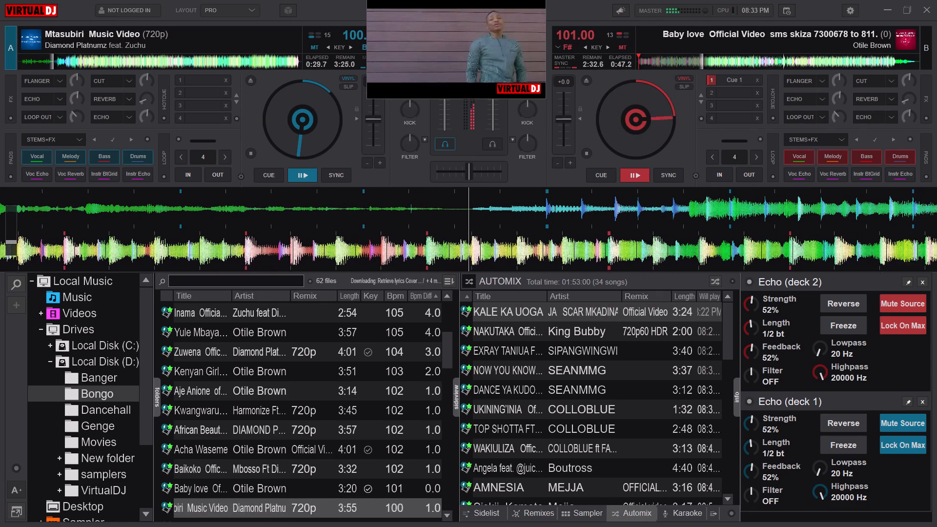
drag(356, 212, 351, 212)
key(ctrl+1)
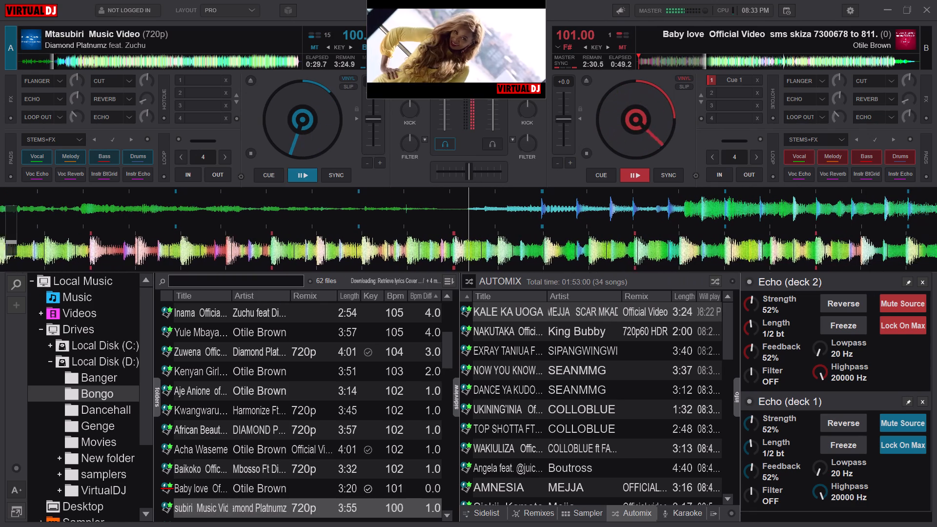
Stutter "Mtasubiri" from hot cue 1 on deck A and start it over "Baby love".
text(bb)
text(bb)
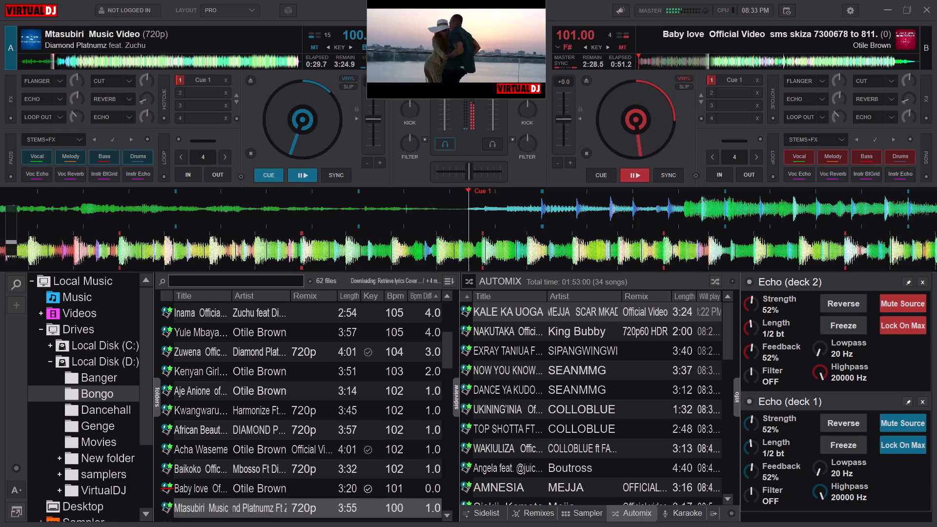
key(space)
Apply the filter and the Loop Out effect to "Baby love" on deck B to bring it out of the mix.
key(Tab)
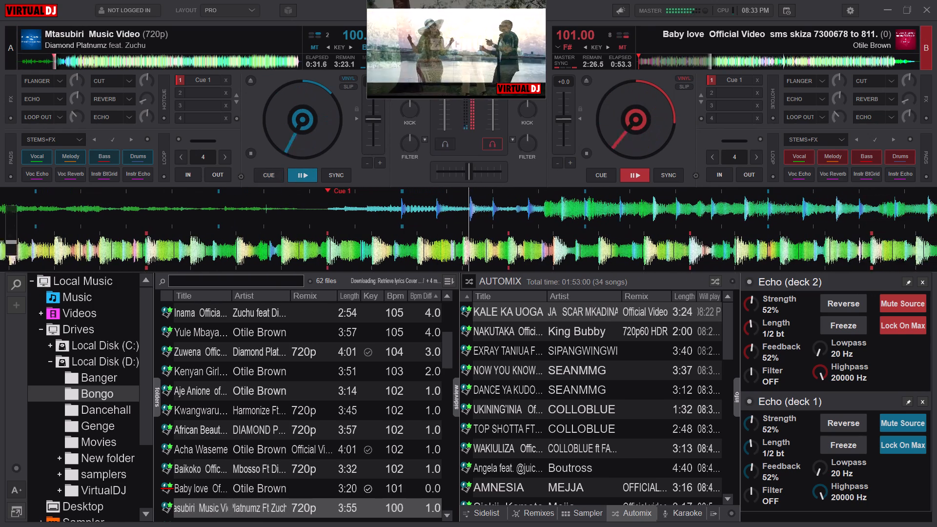
key(x)
key(e)
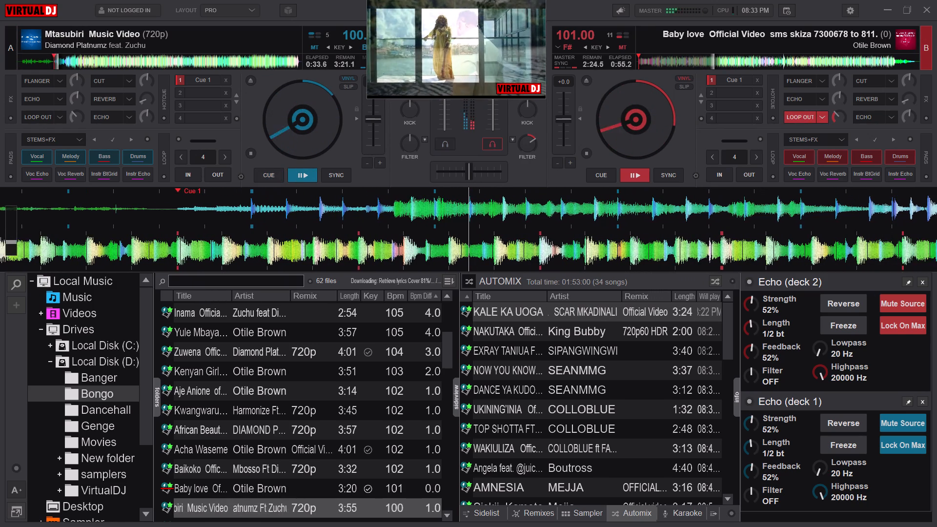
Restart "Mtasubiri" from hot cue 1 on deck A three times and leave it playing.
key(Tab)
key(c)
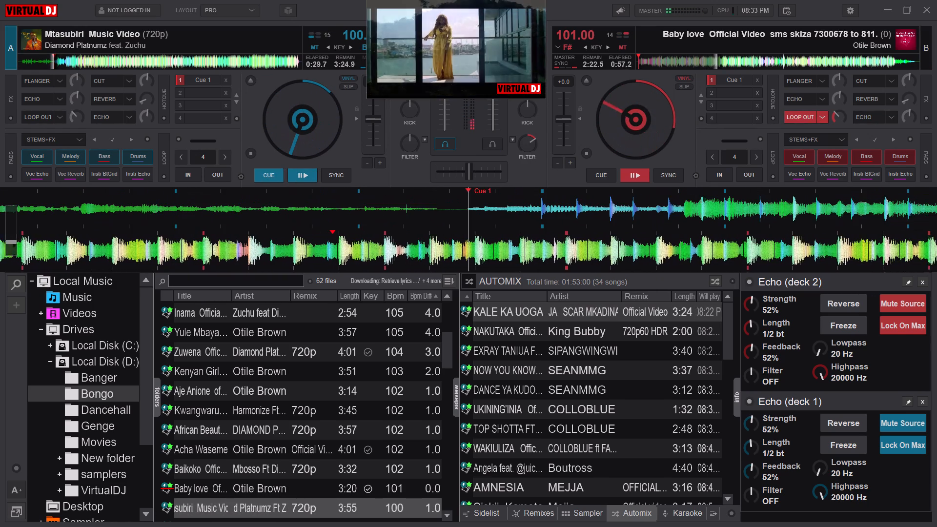
key(space)
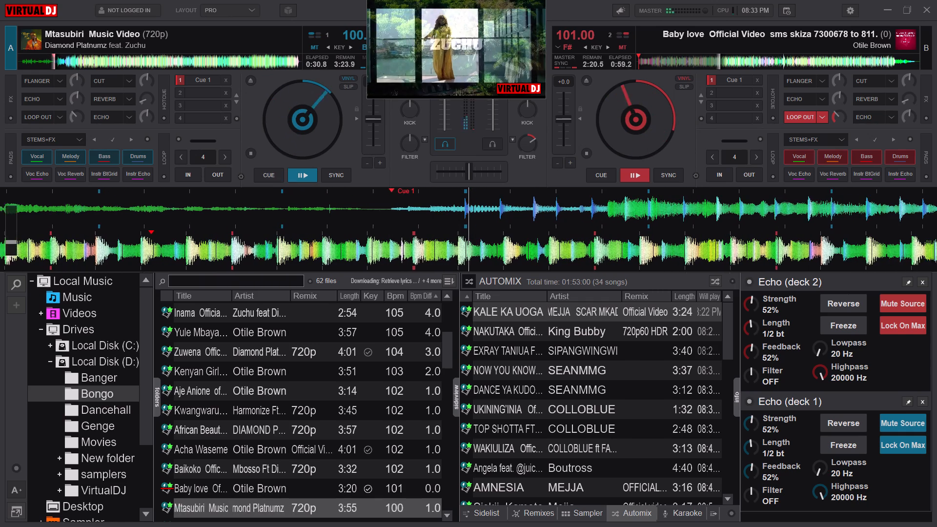
text(c)
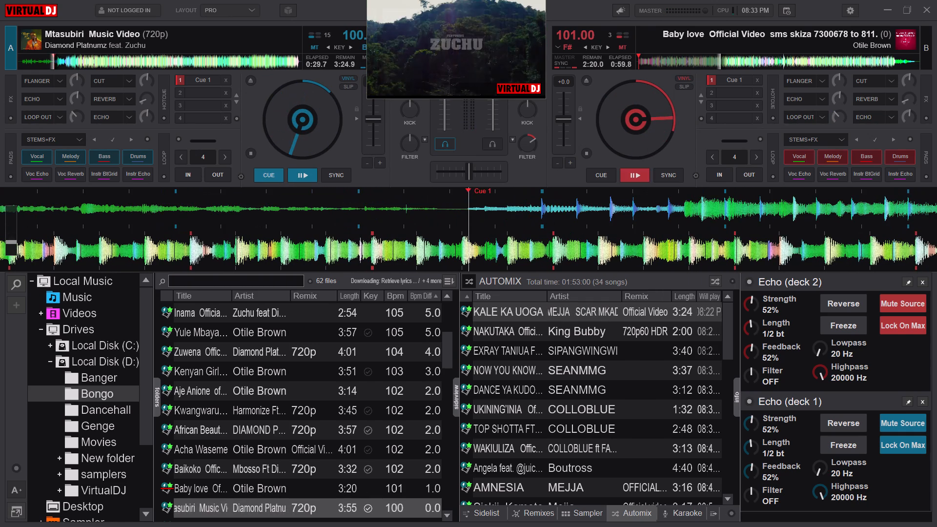
key(space)
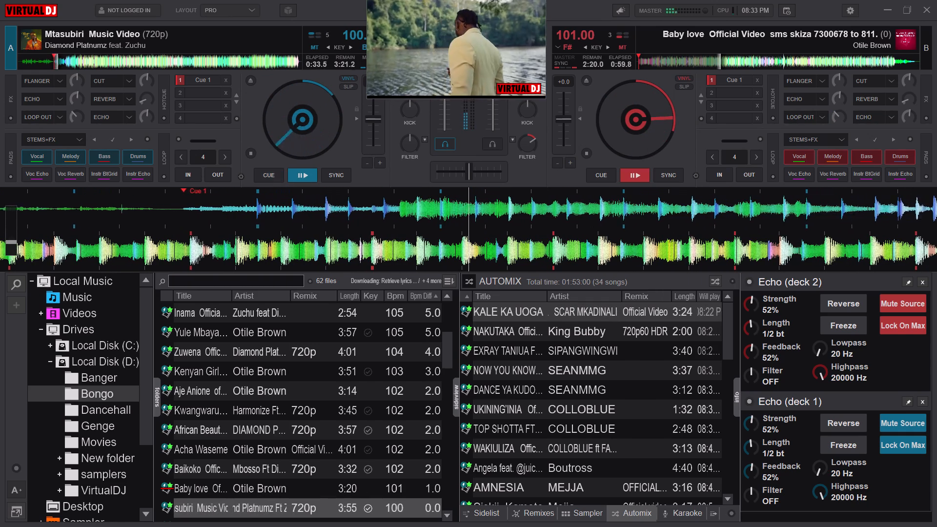
text(c)
key(space)
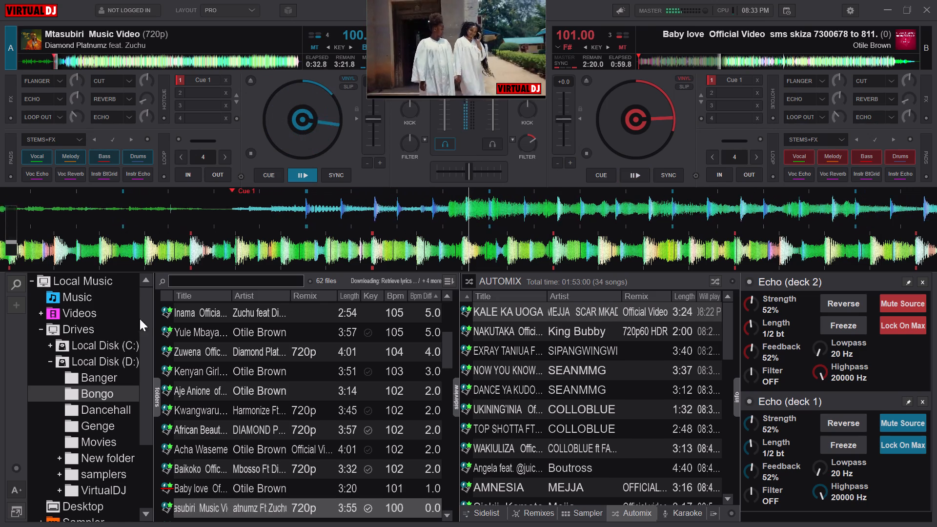
Load "Alivyonipenda" by Otile Brown feat. King Kaka onto deck B and reset that deck's filter.
triple_click(446, 514)
triple_click(446, 514)
double_click(446, 514)
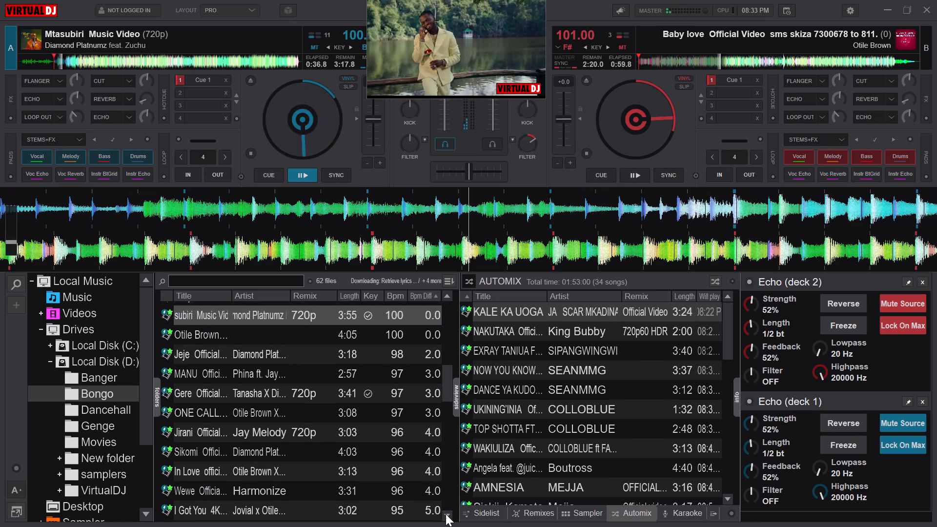
click(443, 298)
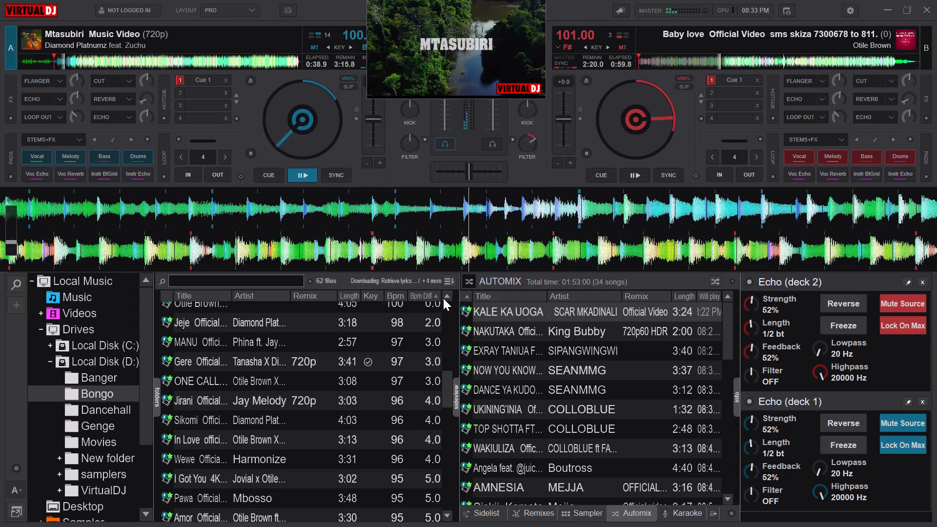
triple_click(339, 355)
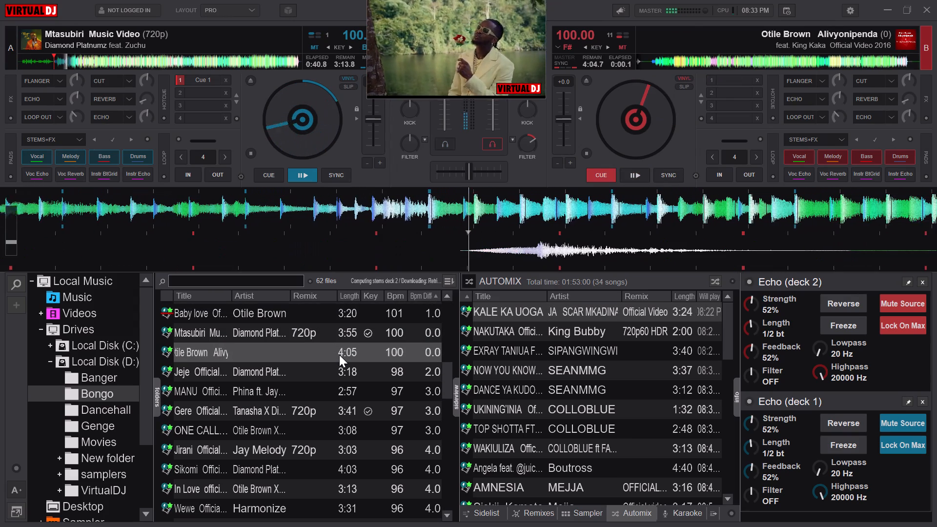
key(z)
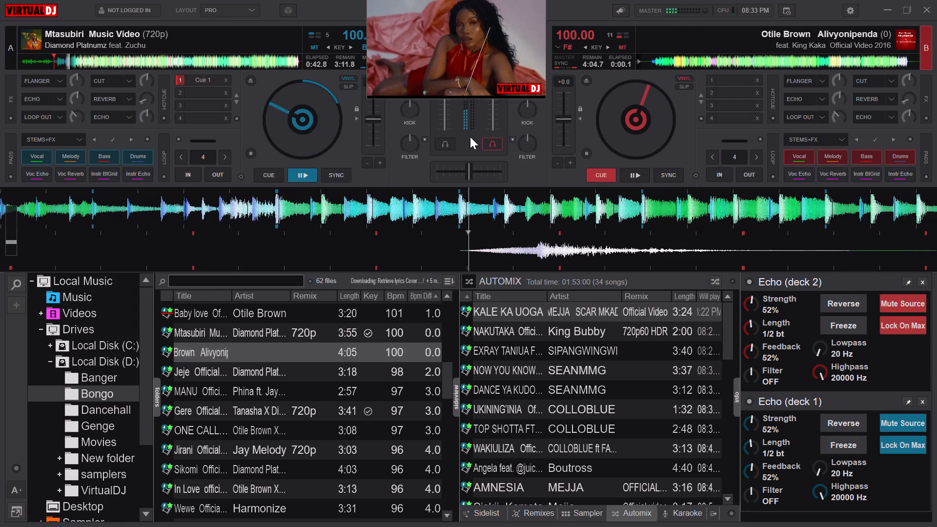
Move "Alivyonipenda" on deck B to about 0:13.2 and set hot cue 1 there.
click(651, 63)
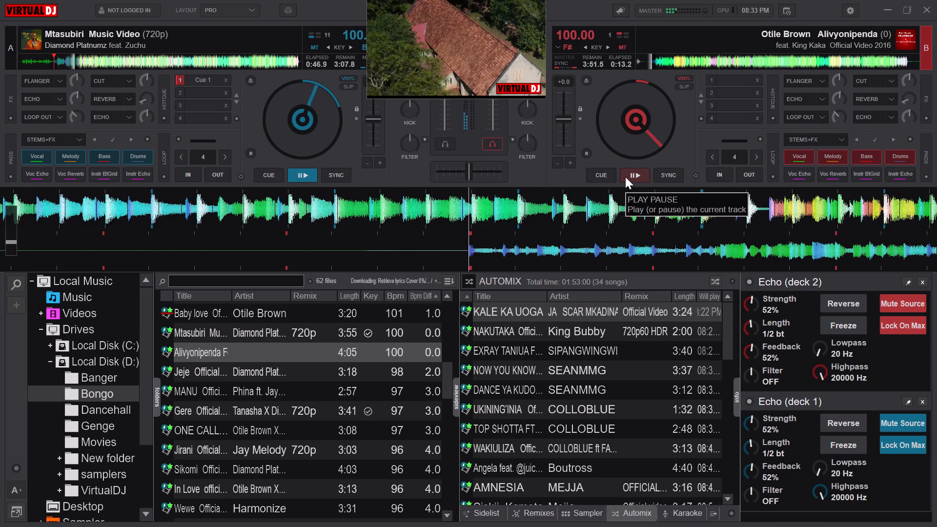
key(ctrl+1)
Stutter "Alivyonipenda" from hot cue 1 on deck B and start it over "Mtasubiri".
text(bbb)
text(bb)
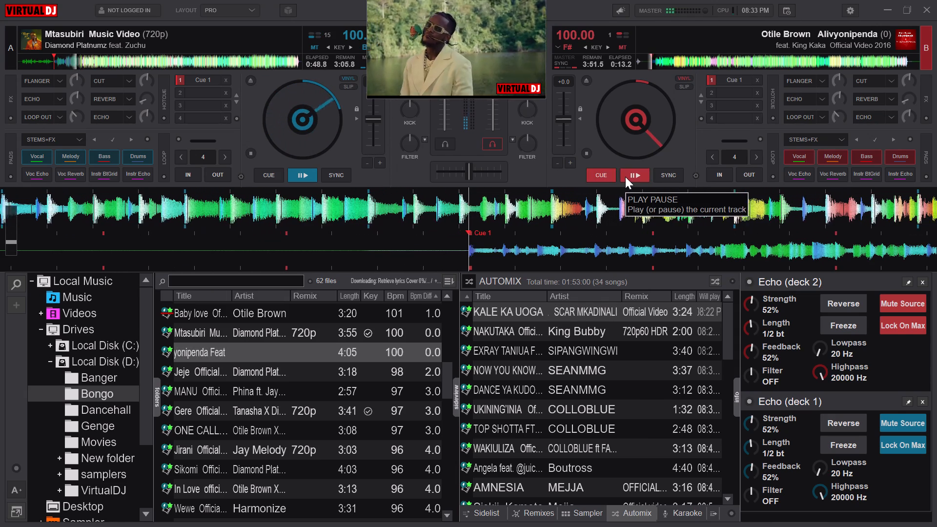
text(bb)
key(space)
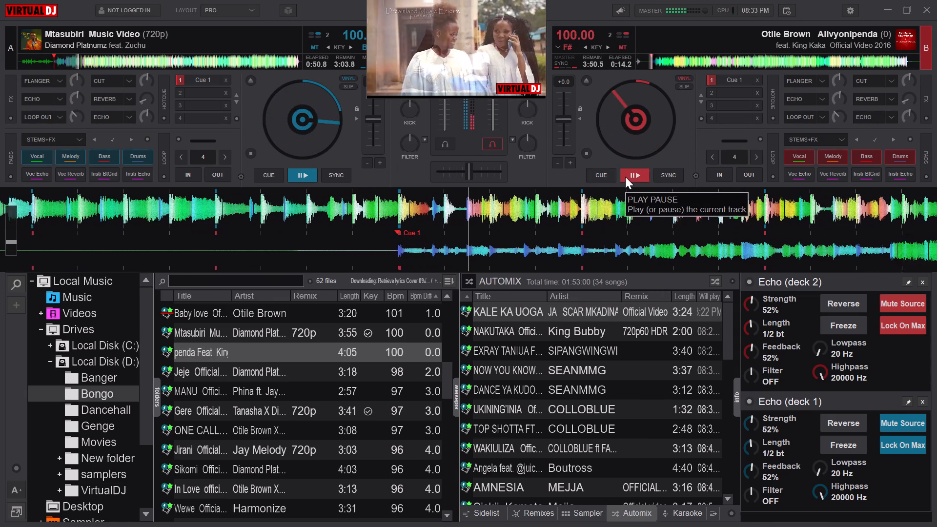
Take "Mtasubiri" out of the mix with deck A's filter, Cut and Echo, return it to its cue and switch the echo off.
key(Tab)
key(x)
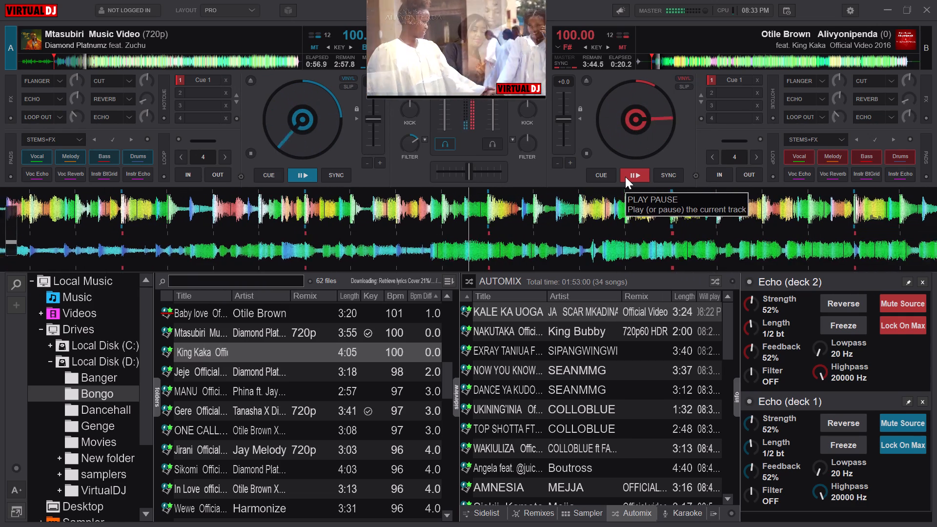
key(j)
key(j)
key(j)
key(j)
key(j)
key(j)
key(j)
key(j)
key(j)
key(j)
key(j)
key(j)
key(j)
key(j)
key(j)
key(j)
key(j)
key(j)
key(j)
key(j)
text(qw)
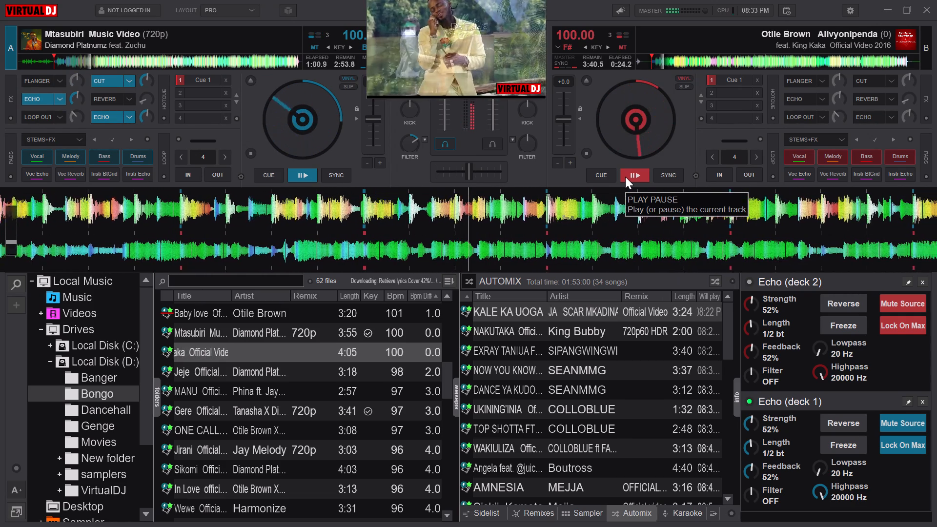
key(c)
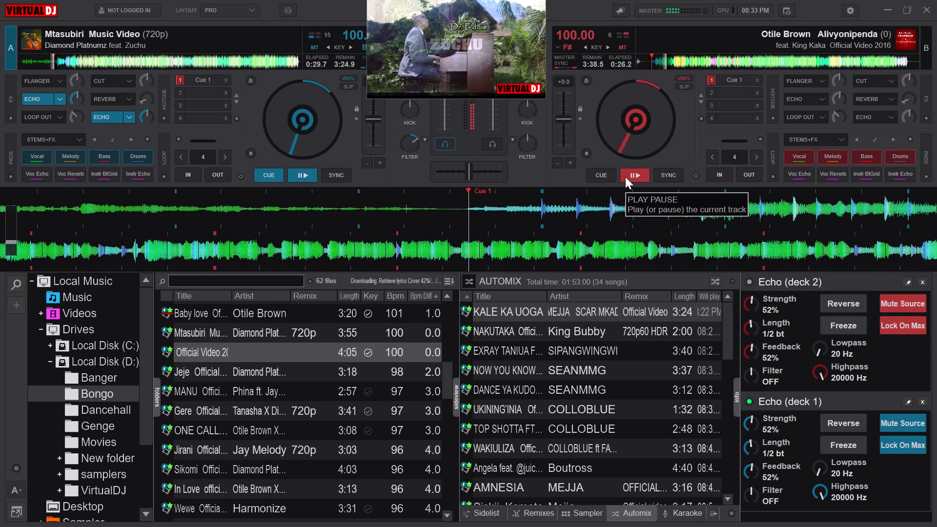
key(w)
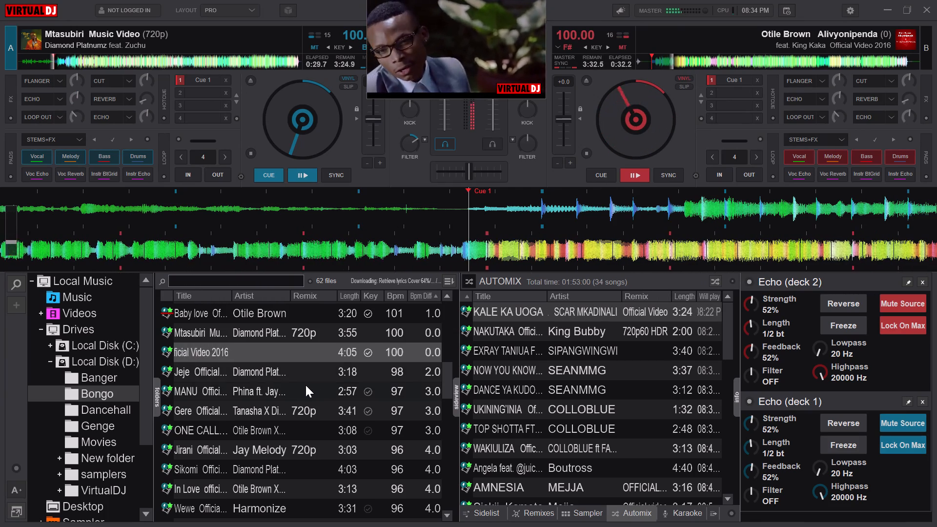
Load "Jeje" by Diamond Platnumz onto deck A and reset that deck's filter.
double_click(297, 367)
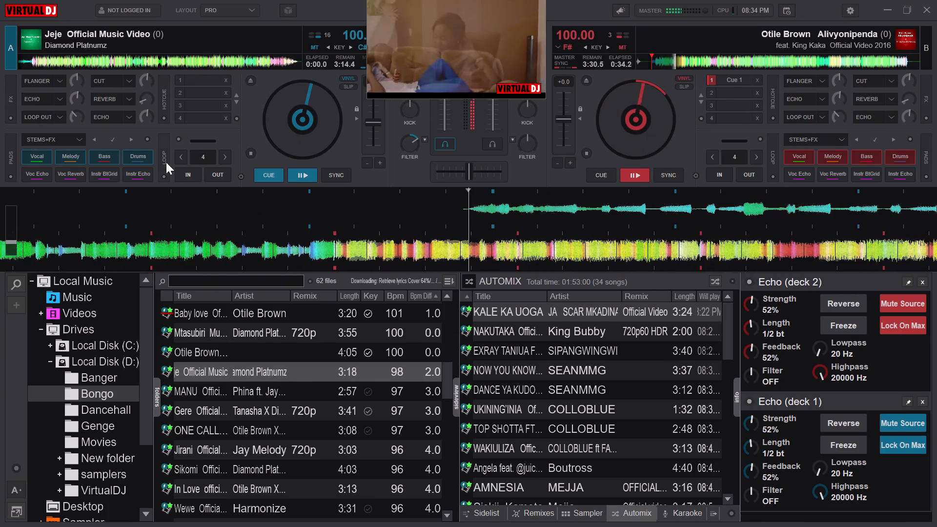
key(z)
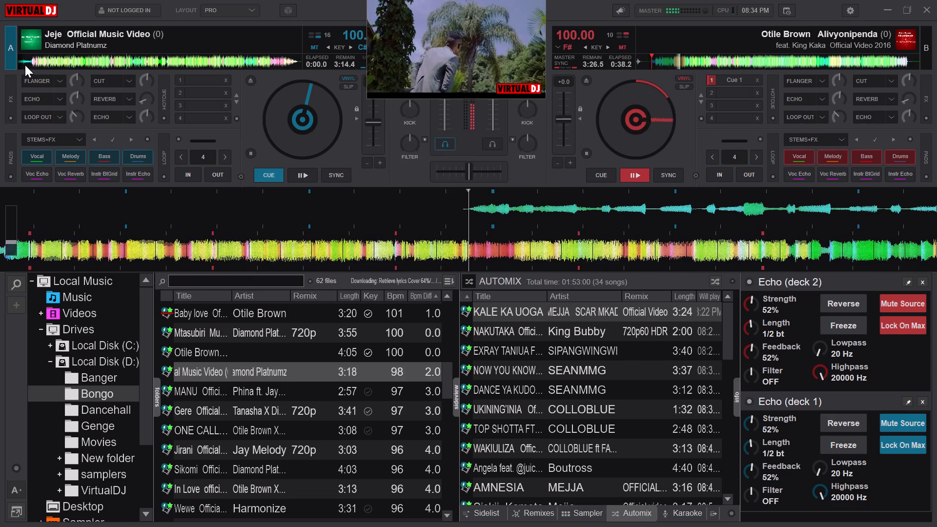
Start "Jeje" on deck A from about 0:04 and end "Alivyonipenda" on deck B with the Loop Out effect.
key(space)
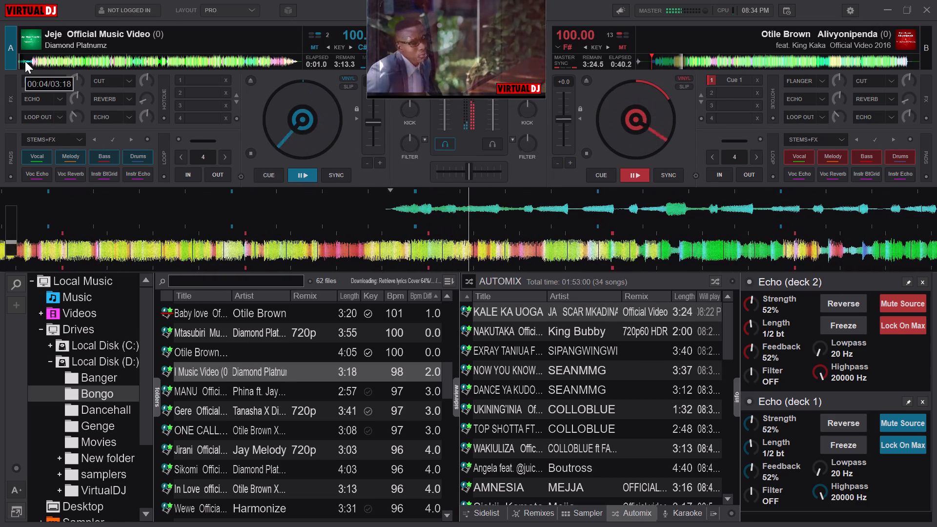
click(25, 61)
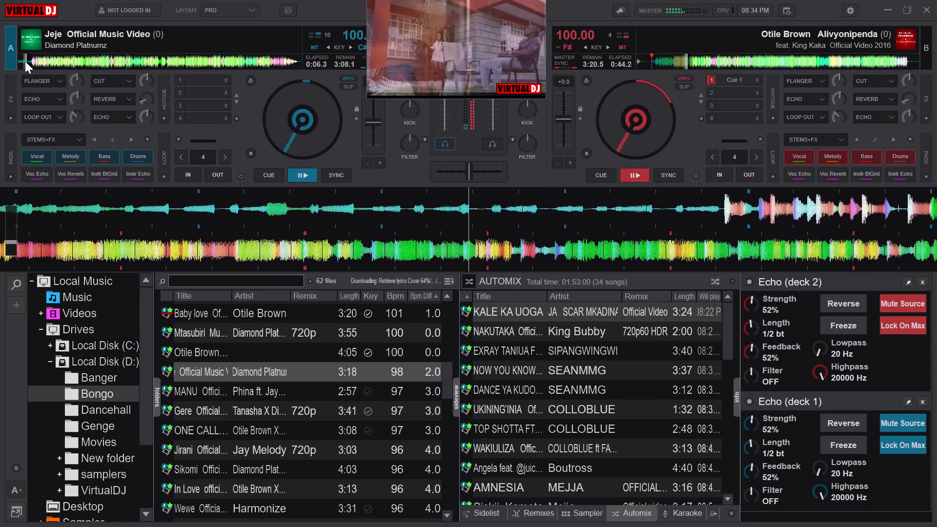
key(Tab)
key(e)
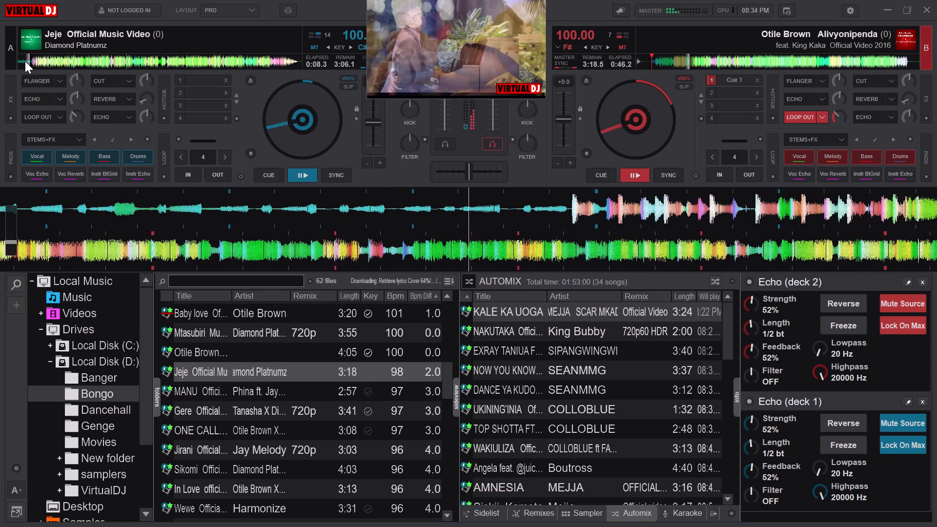
key(space)
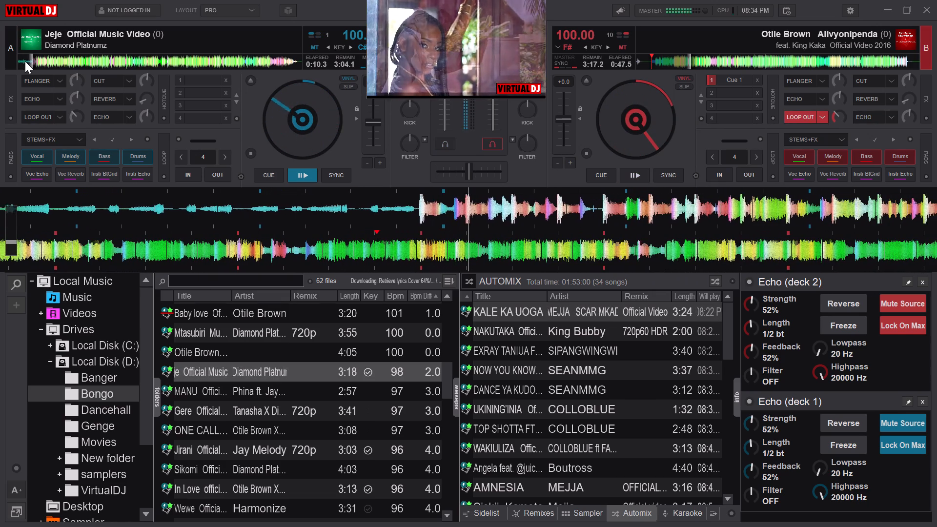
Replay "Jeje" on deck A from near its start and set hot cue 1 at about 0:09.4, just before the beat enters.
key(Tab)
key(space)
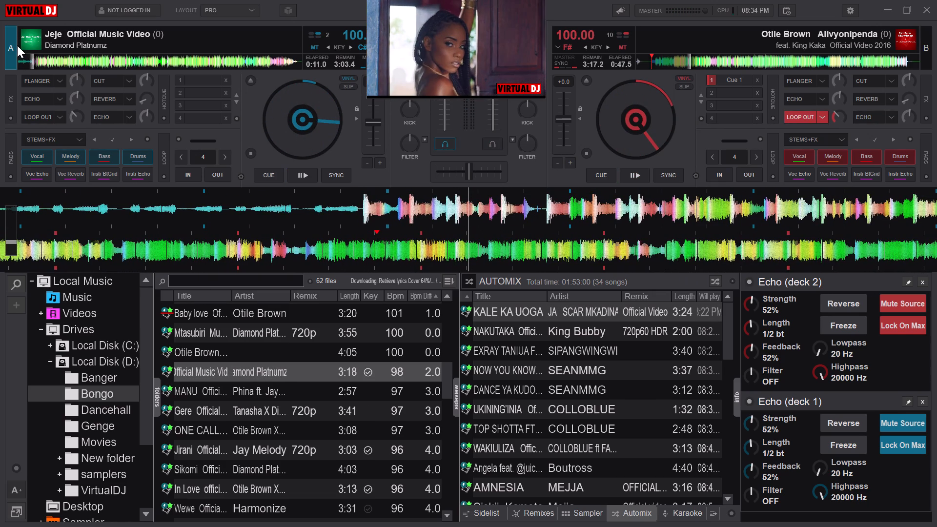
click(20, 59)
key(space)
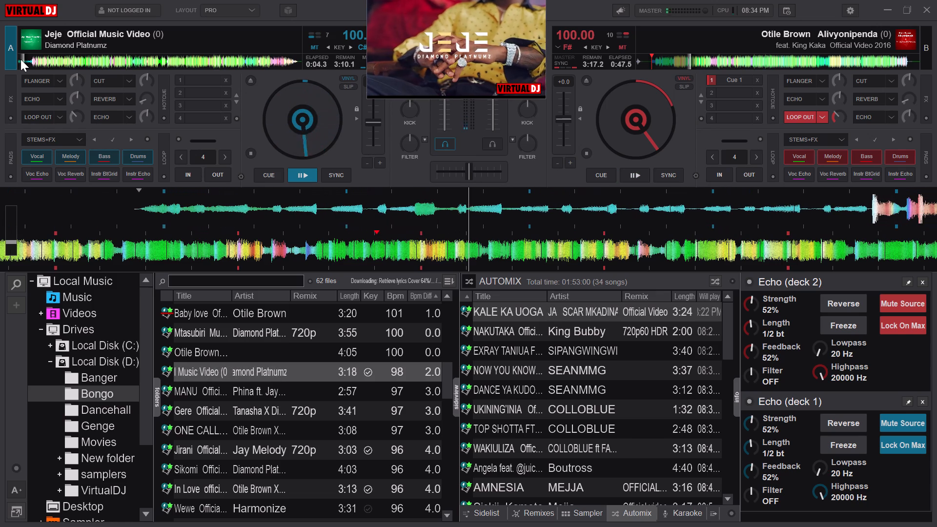
key(ctrl+1)
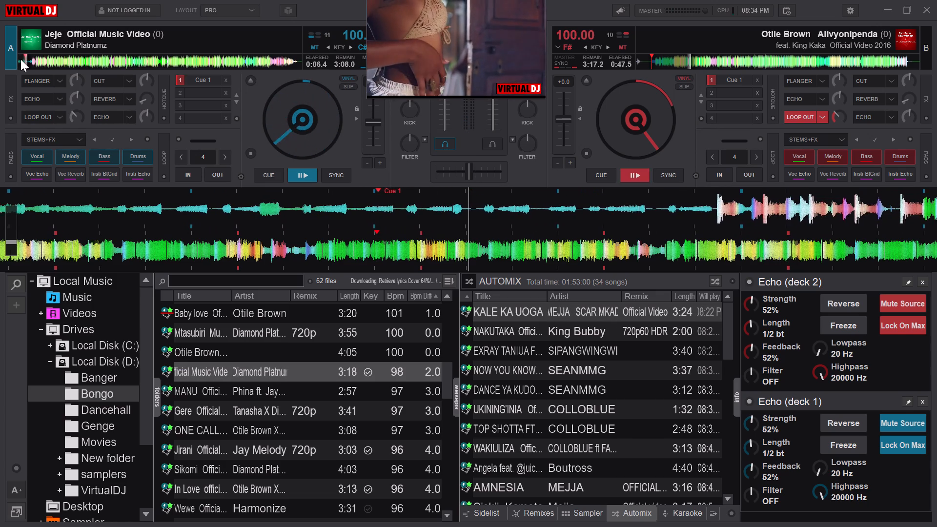
key(ctrl+1)
key(ctrl+1)
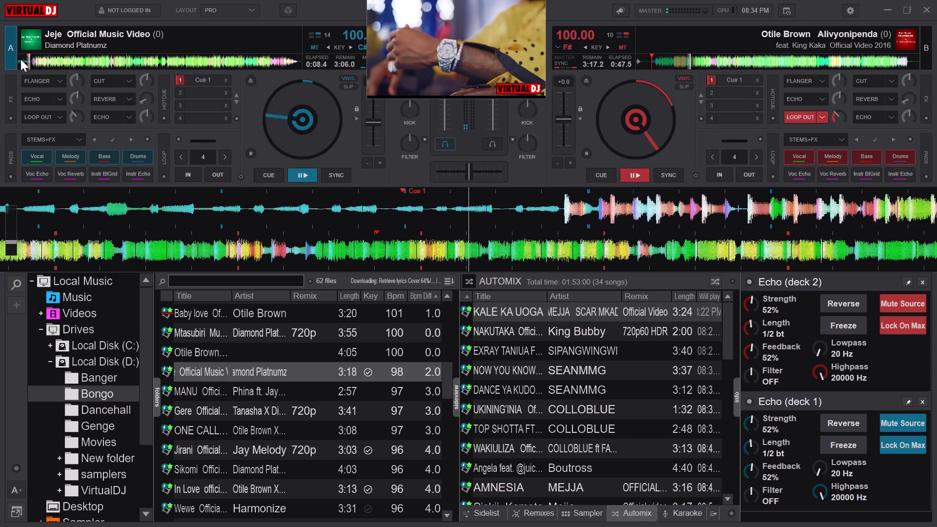
key(ctrl+1)
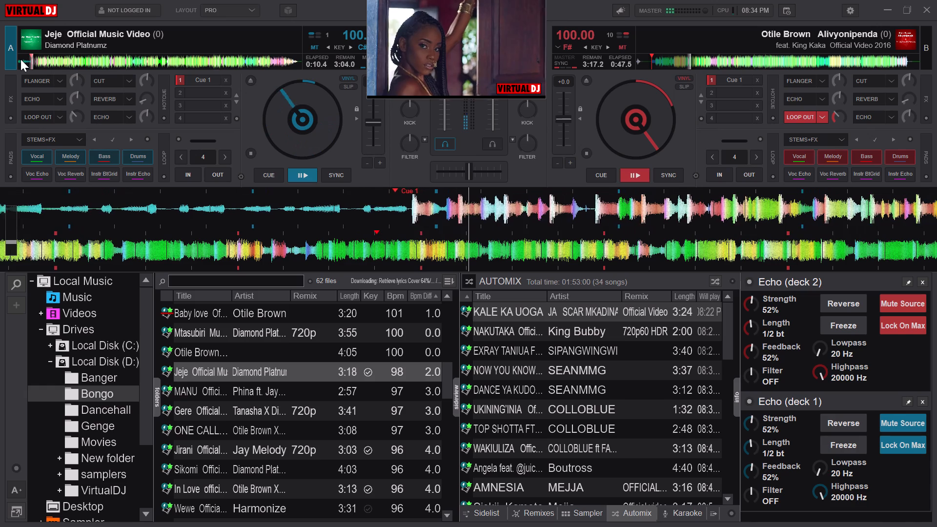
Play "Jeje" repeatedly from hot cue 1 on deck A to check the cue point against the beat entry.
key(c)
key(space)
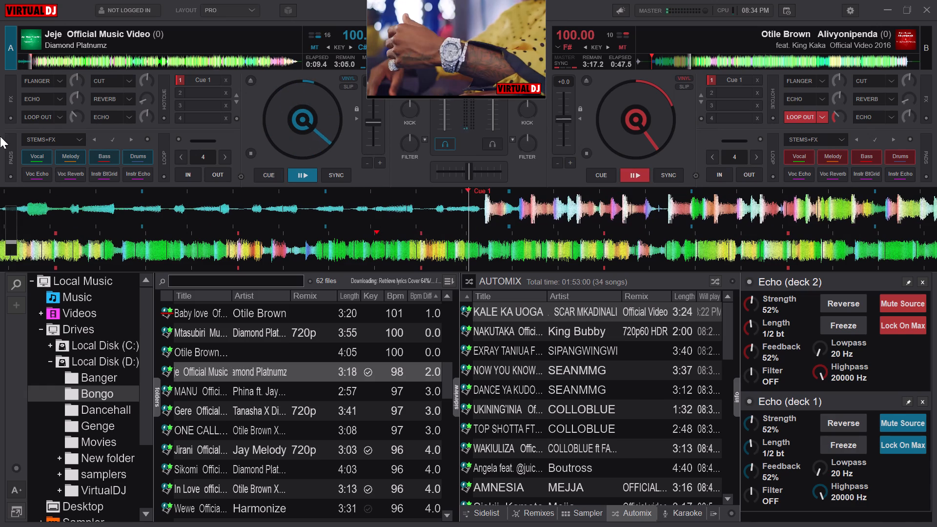
key(c)
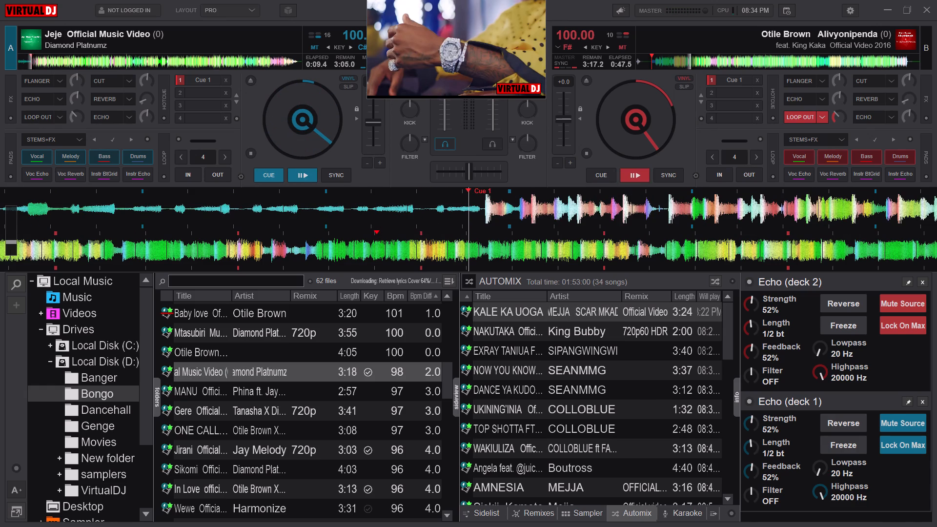
key(space)
key(space)
key(space)
key(space)
key(space)
key(space)
key(space)
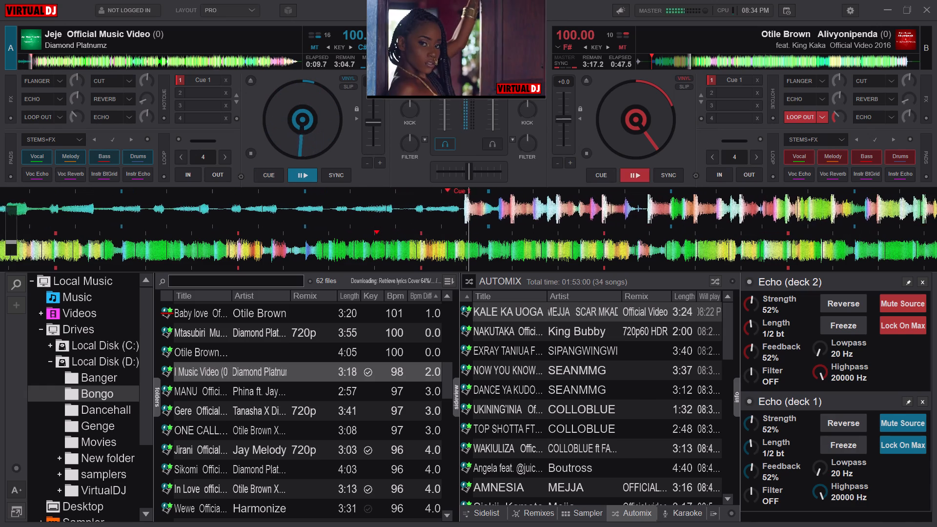
Nudge "Jeje" on deck A forward to about 0:09.6 at the first beat, reset hot cue 1 there and play it.
key(c)
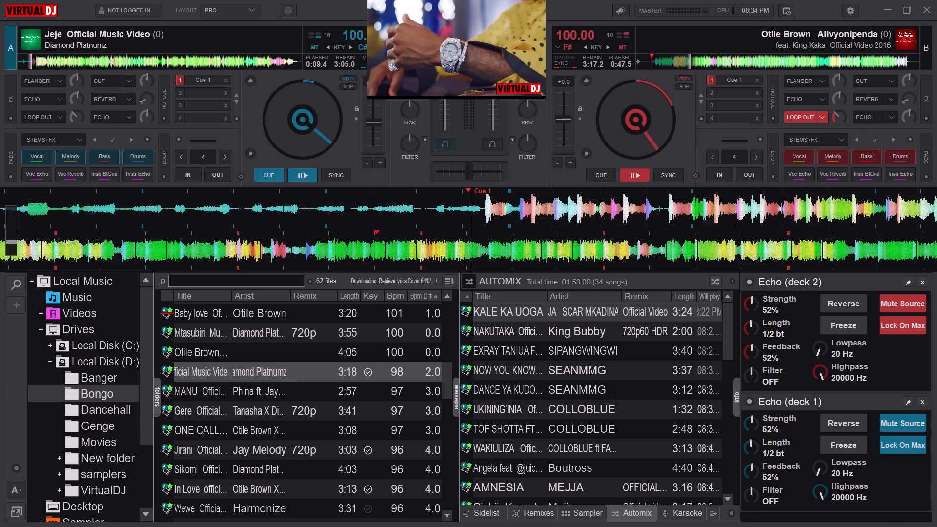
drag(572, 207, 555, 207)
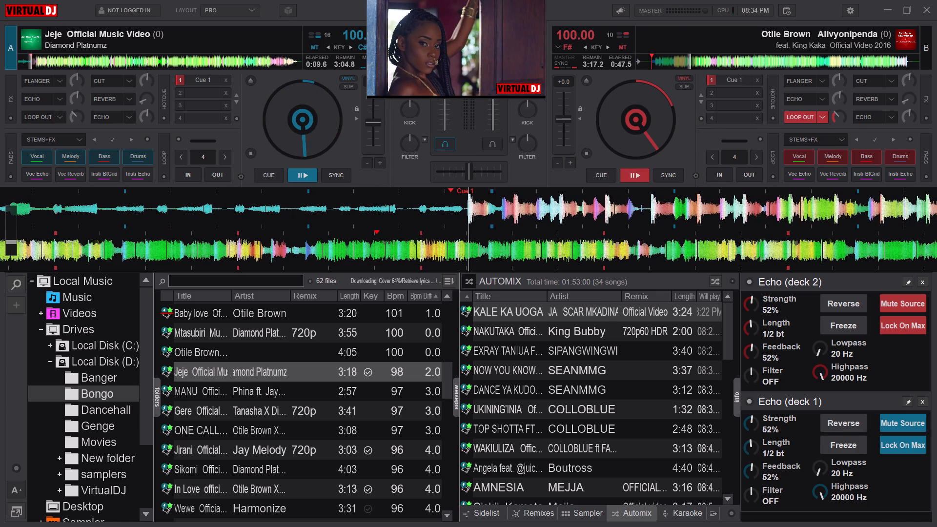
key(ctrl+1)
key(space)
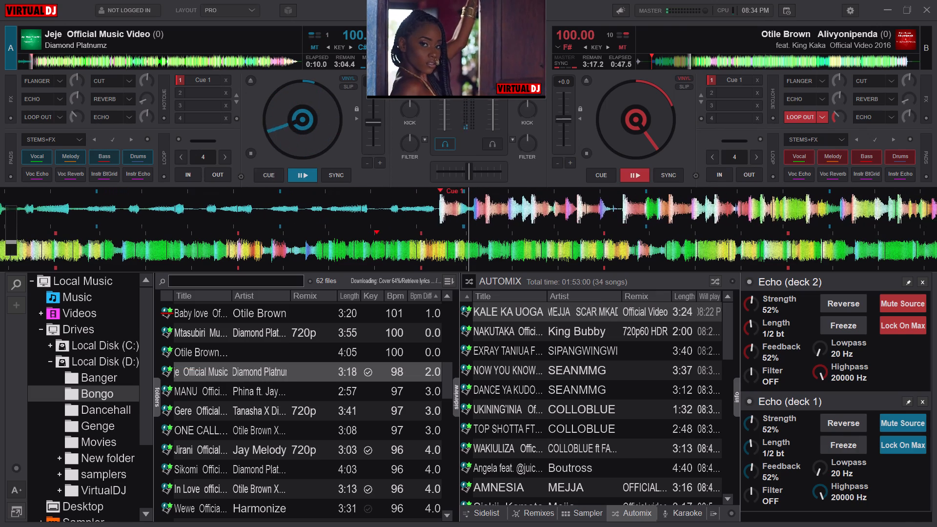
Return "Jeje" on deck A to its cue, retrigger hot cue 1 in repeated stabs and let the track play.
key(c)
text(bbbb)
key(space)
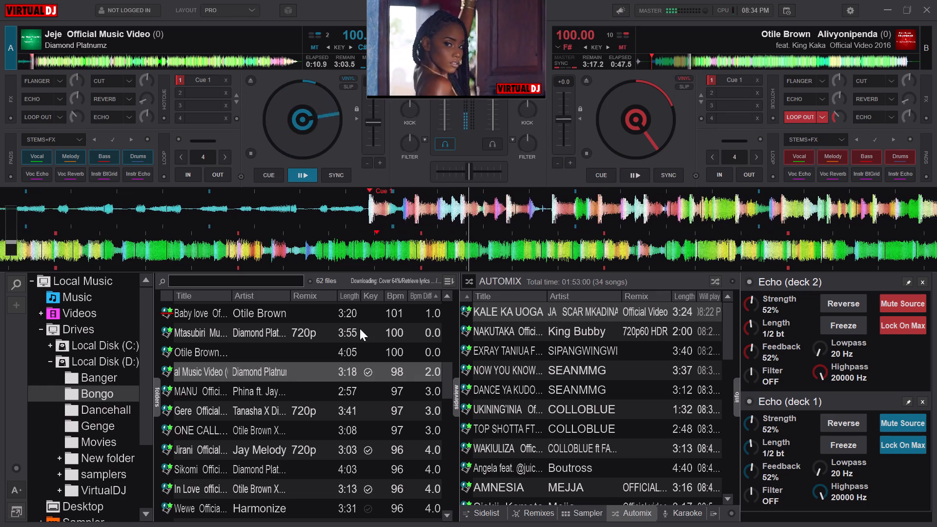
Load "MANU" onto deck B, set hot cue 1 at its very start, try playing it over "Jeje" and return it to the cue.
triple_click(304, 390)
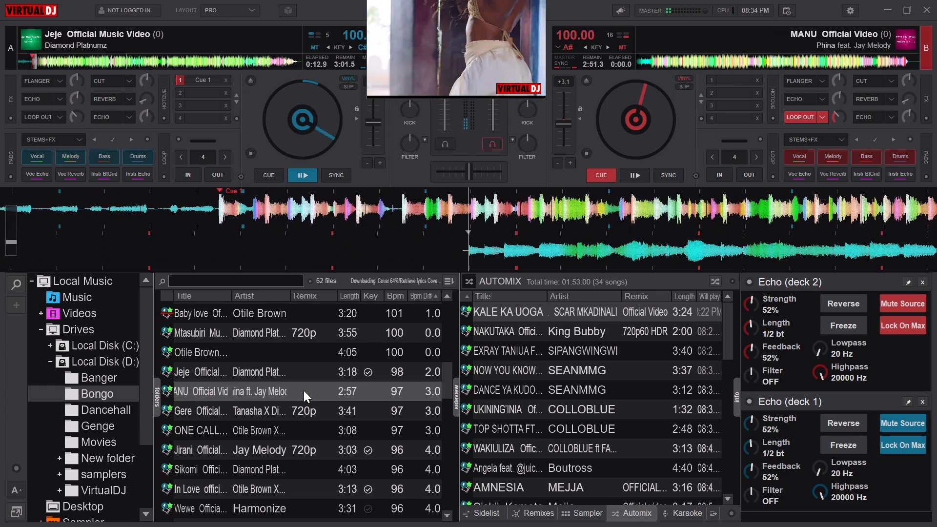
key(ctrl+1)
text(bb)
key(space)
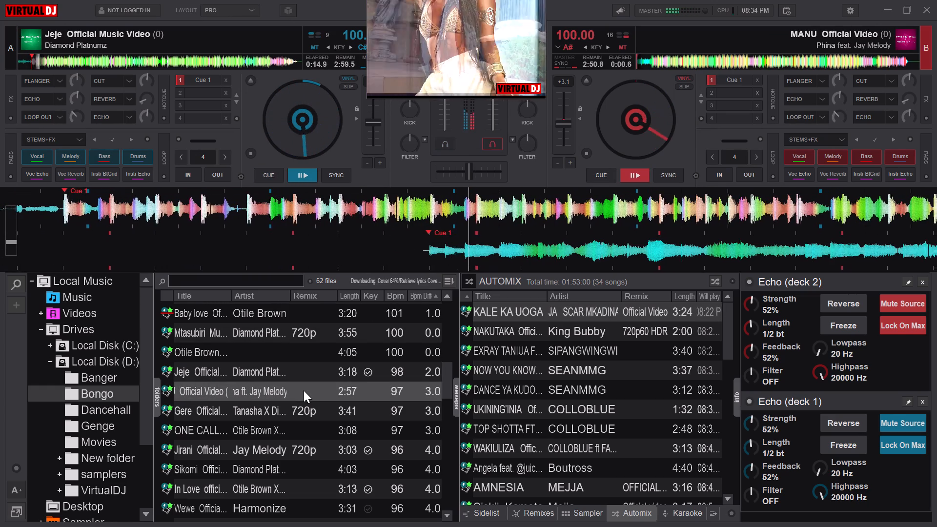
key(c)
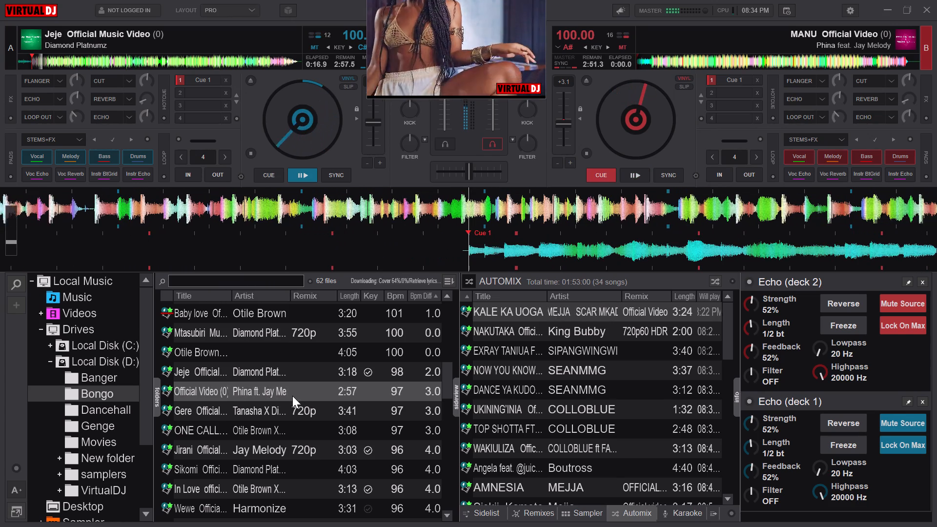
Load "Gere" onto deck B, set hot cue 1 at about 0:00.1 and play it in over "Jeje" after stabbing the cue.
triple_click(263, 409)
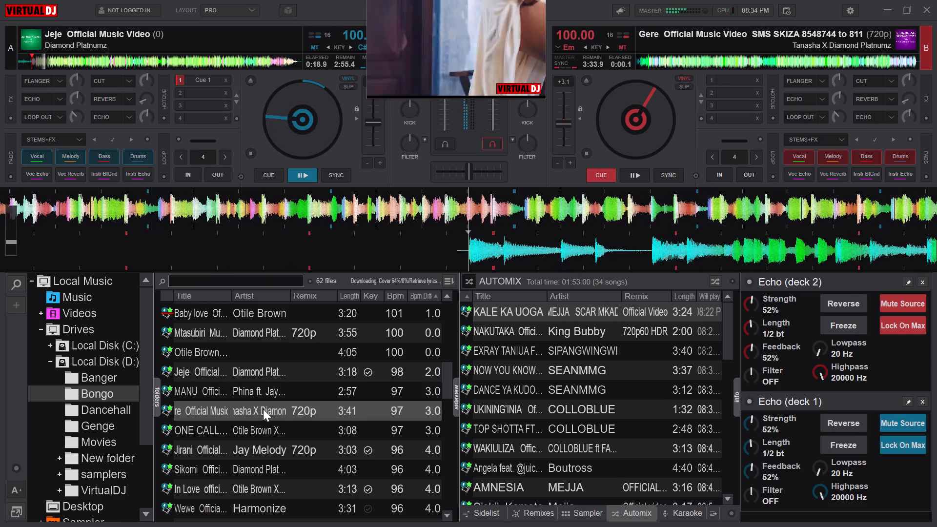
key(ctrl+1)
text(bb)
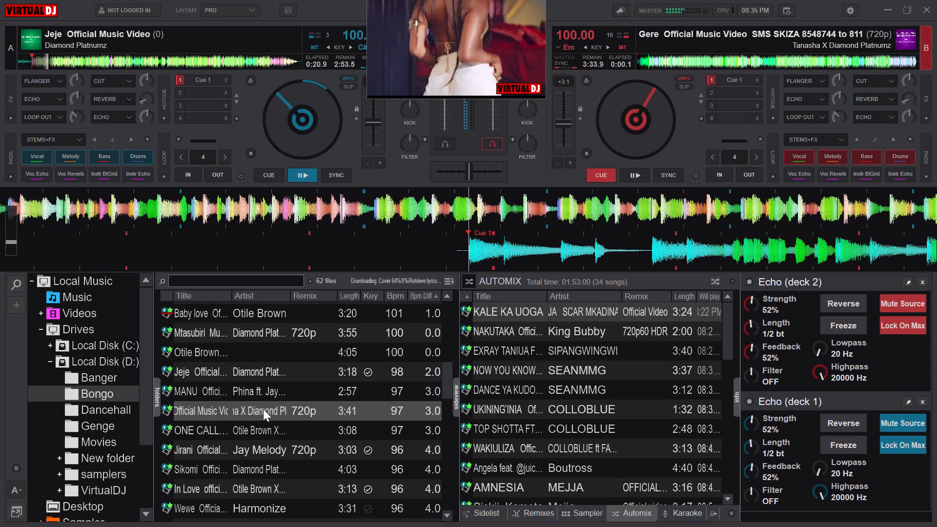
text(bb)
key(space)
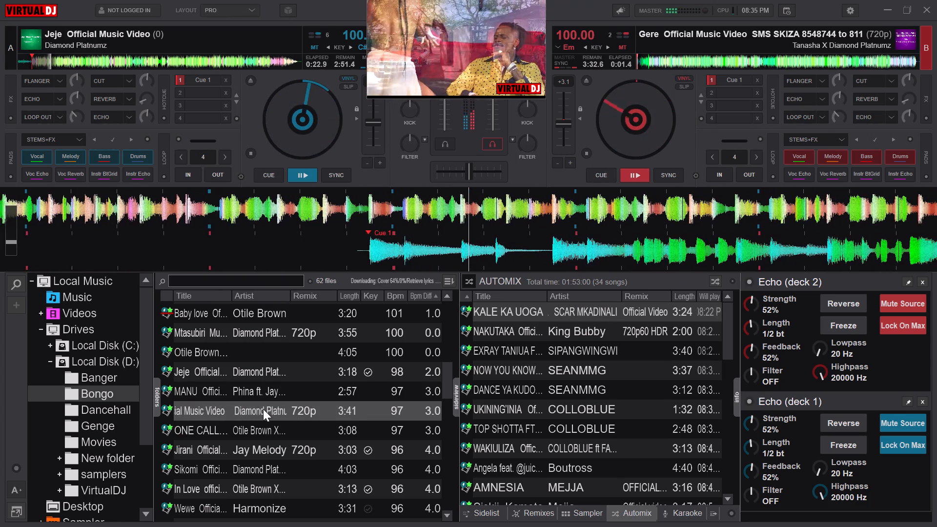
Restart "Gere" on deck B from hot cue 1 and nudge it backward to line its beats up with "Jeje".
key(c)
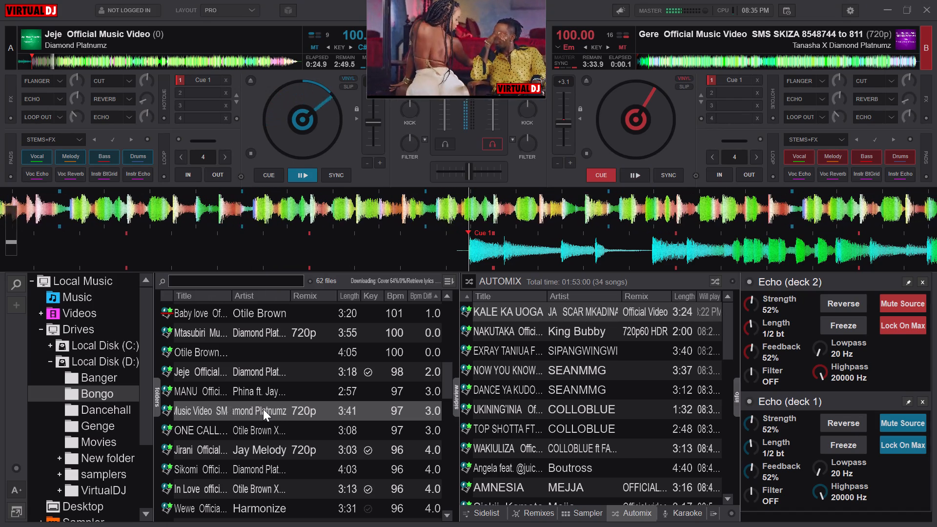
text(bb)
key(space)
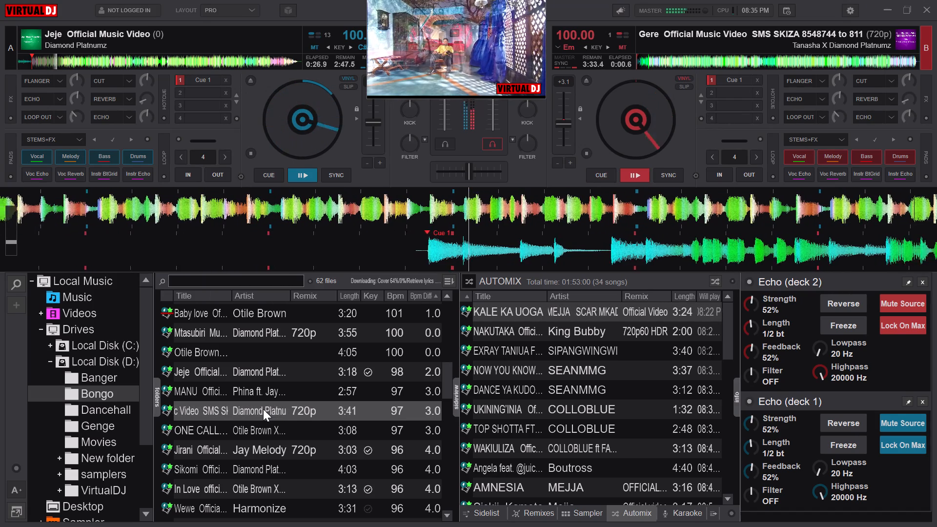
key(c)
key(space)
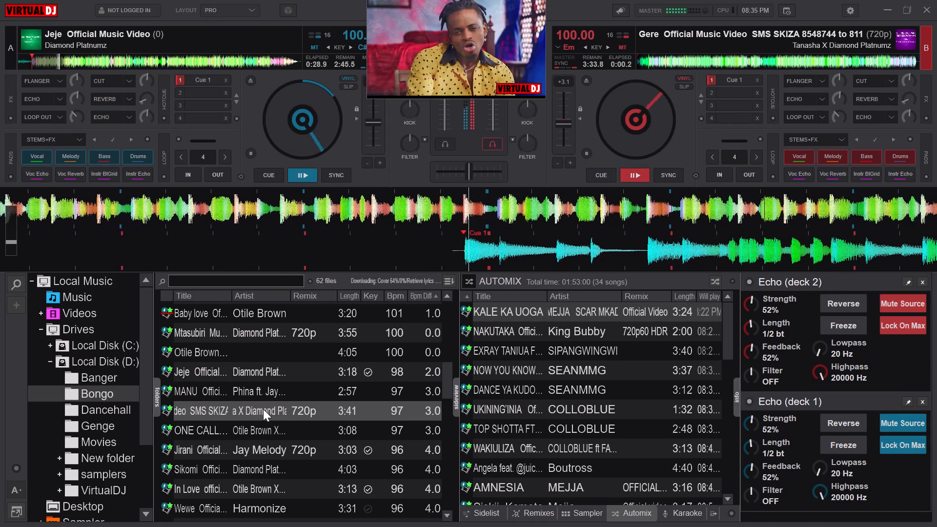
key(Left)
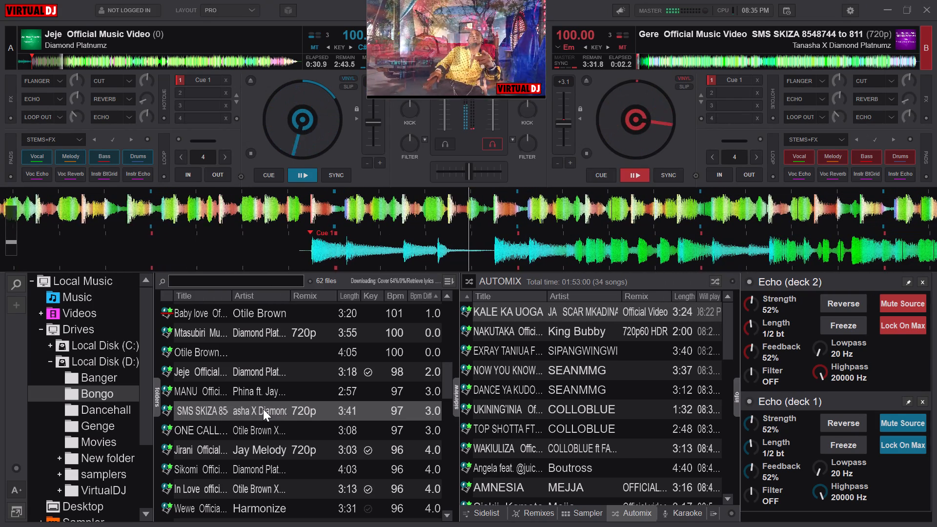
key(Left)
Take "Jeje" out on deck A with the filter while "Gere" plays on deck B.
key(Tab)
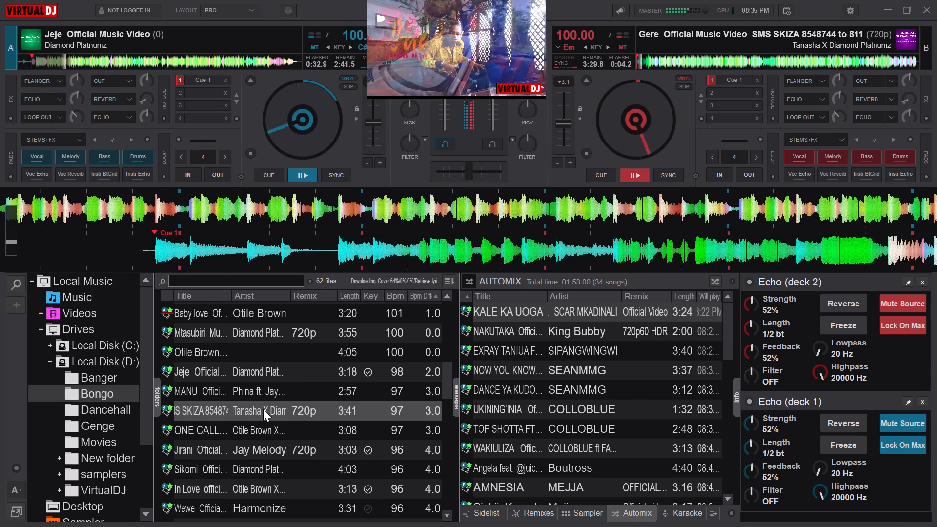
key(x)
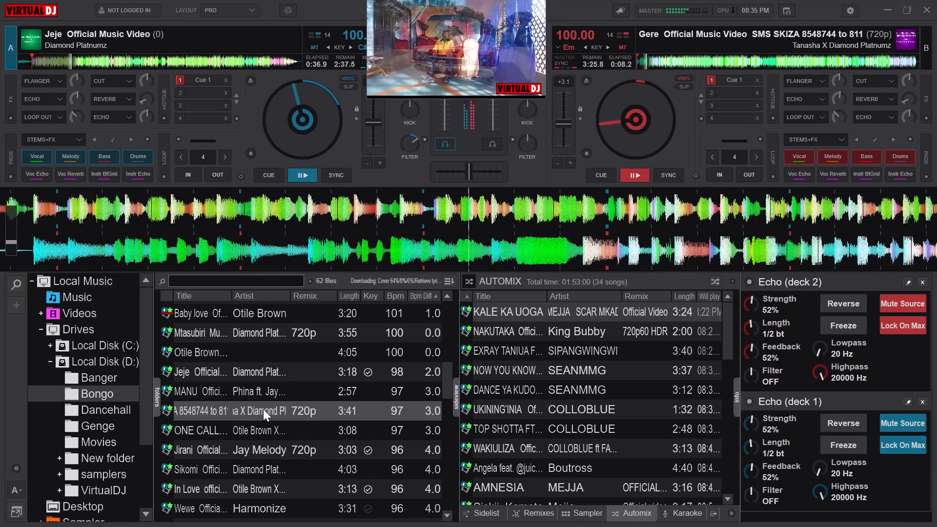
key(e)
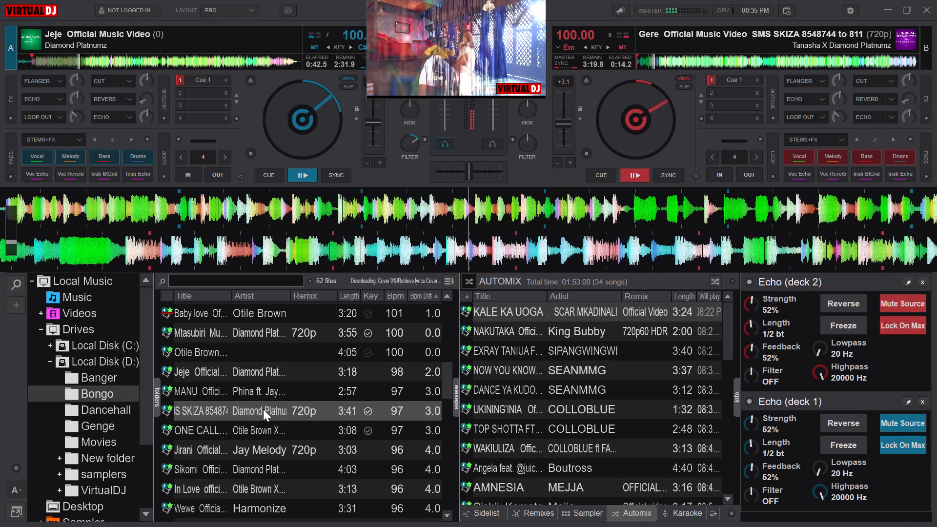
Load "ONE CALL" onto deck A and position its playback at about 0:20.0, shortly before the beat enters.
double_click(205, 428)
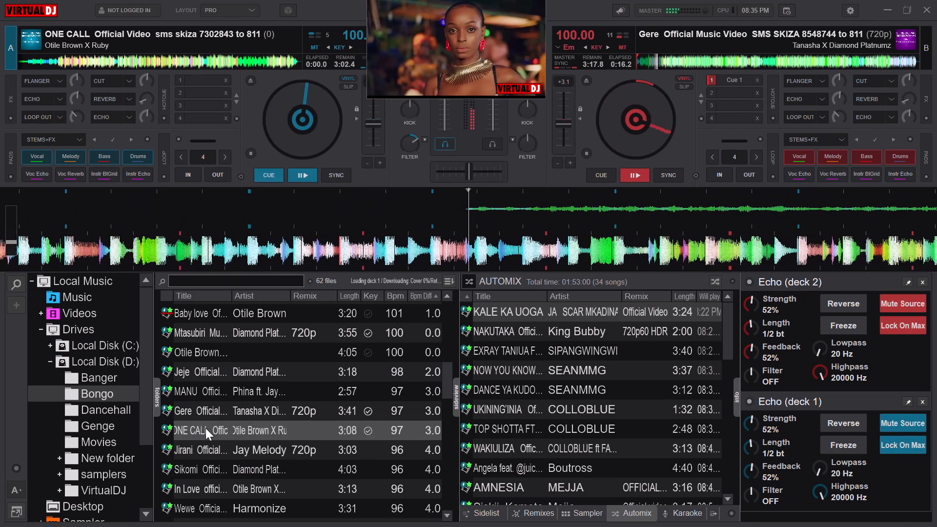
click(41, 54)
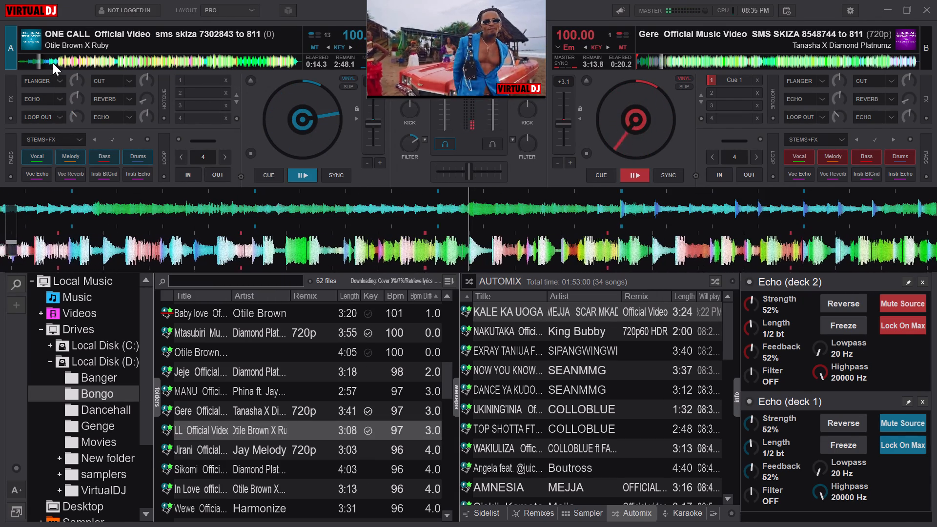
click(45, 61)
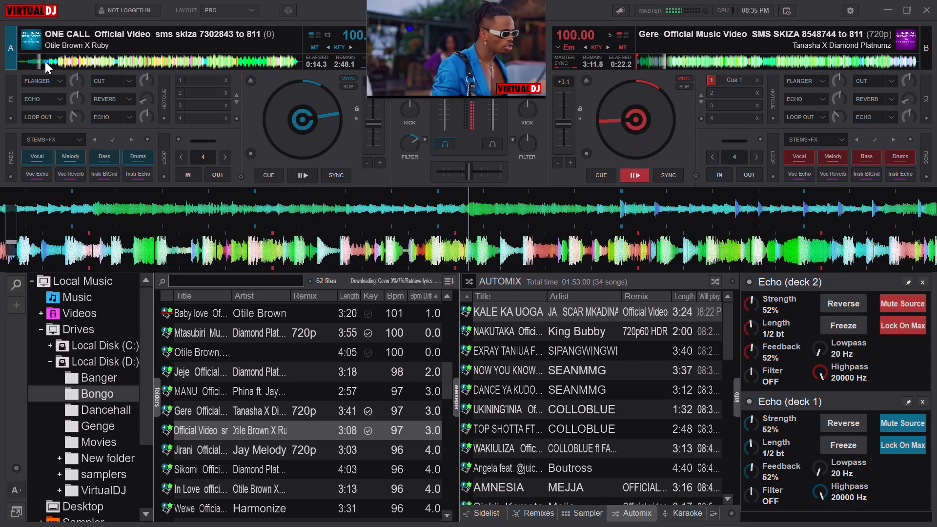
click(46, 67)
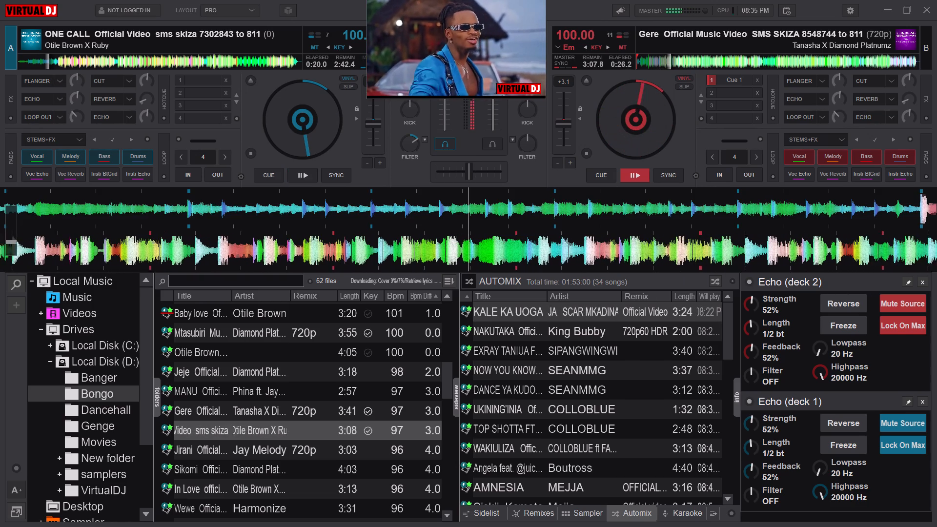
Play "ONE CALL" on deck A with the filter off, and stop "Gere" on deck B by returning it to its cue point.
key(space)
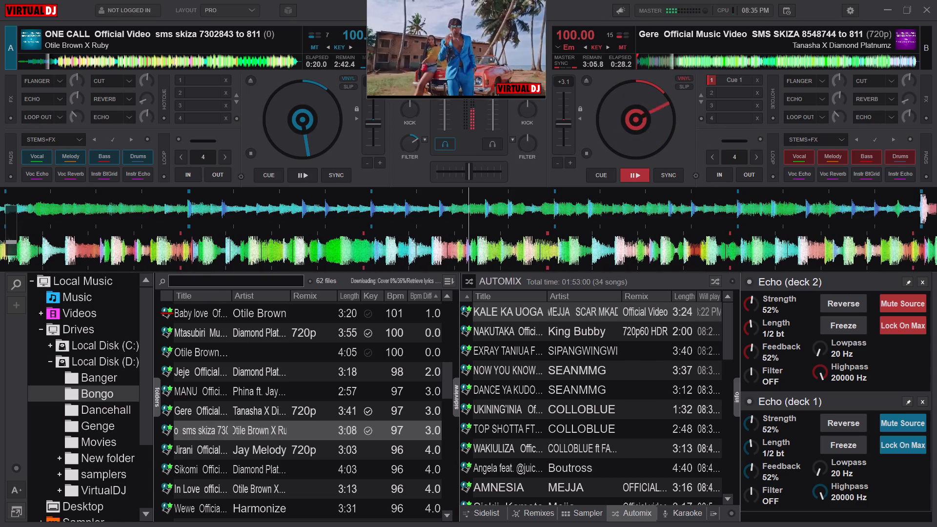
key(z)
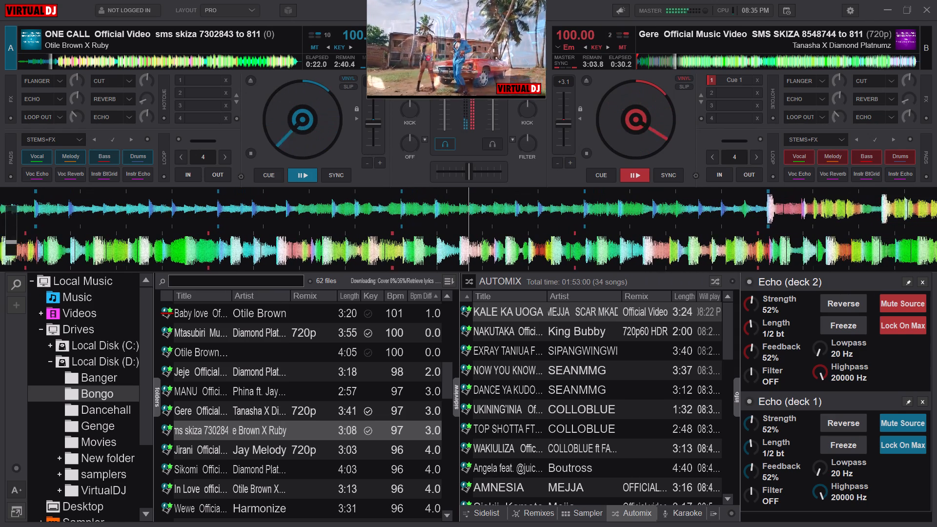
key(Tab)
key(c)
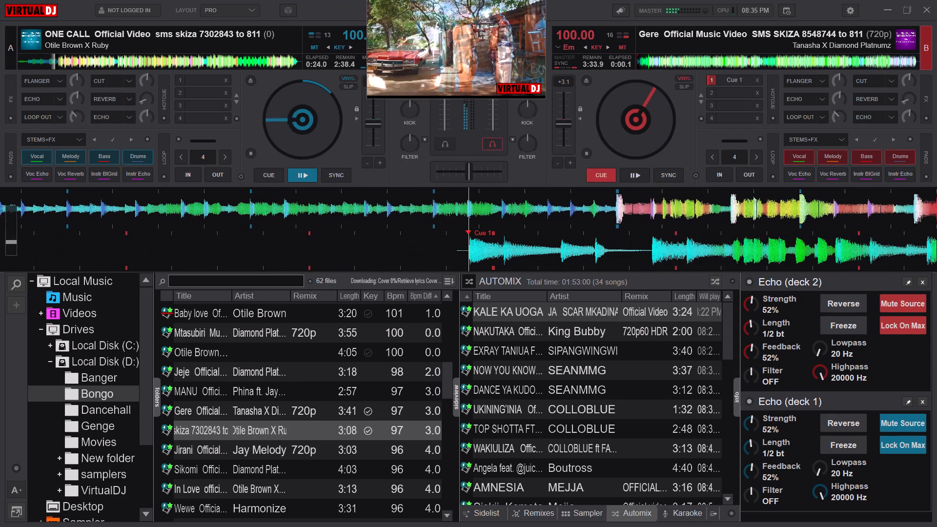
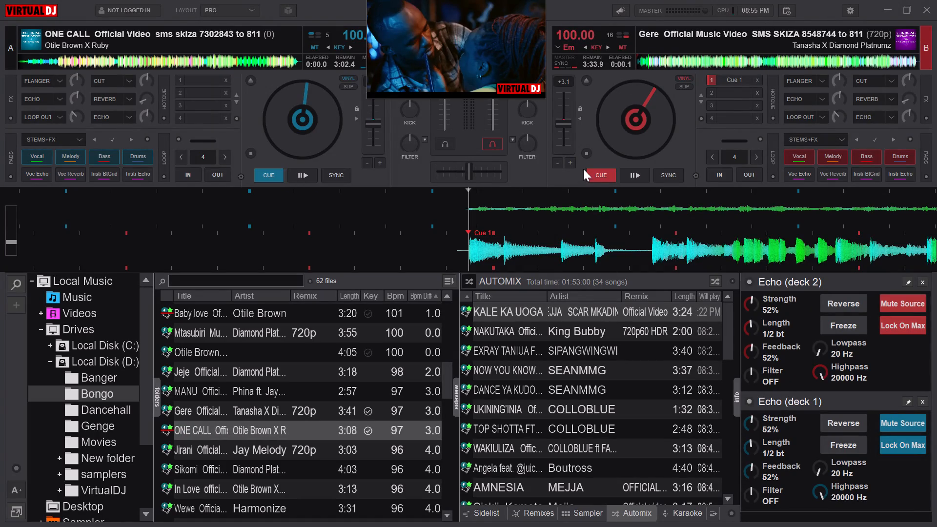
Play "Gere" on deck B from hot cue 1.
key(space)
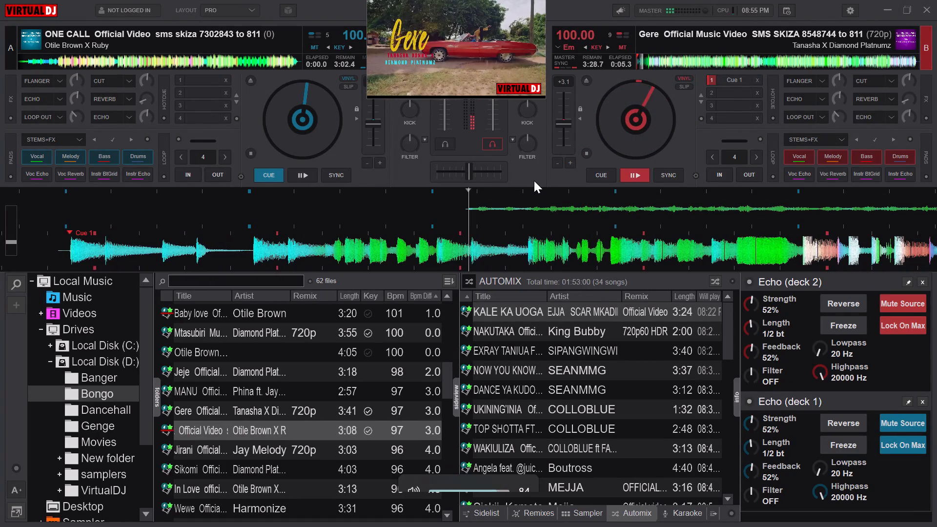
key(Tab)
key(Tab)
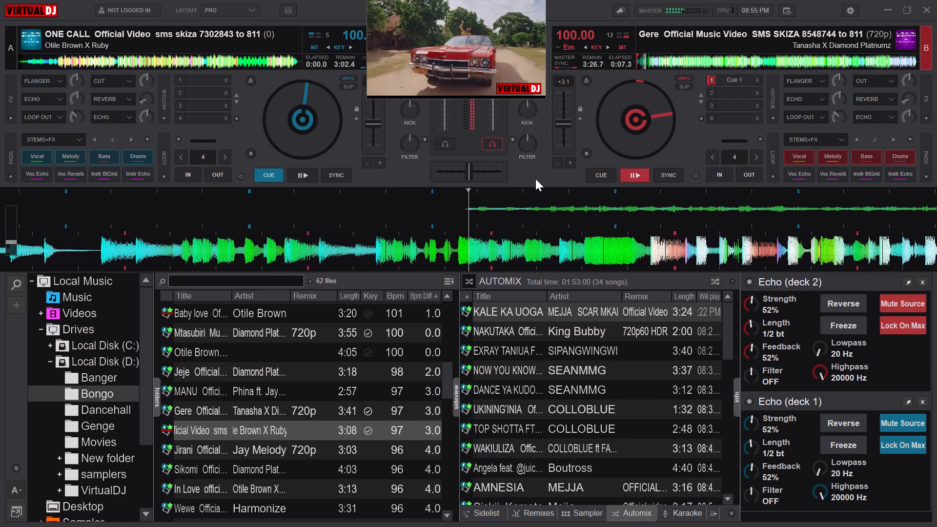
Take "Gere" out on deck B with the Loop Out effect and start "ONE CALL" on deck A.
key(e)
key(Tab)
key(space)
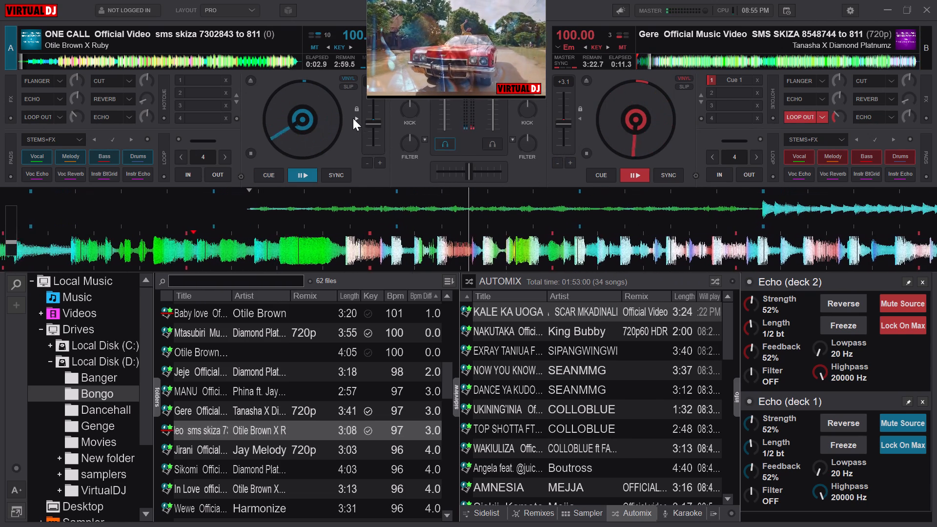
Set hot cue 1 of "ONE CALL" on deck A at about 0:06.7, where the beat enters, and play from it.
key(ctrl+1)
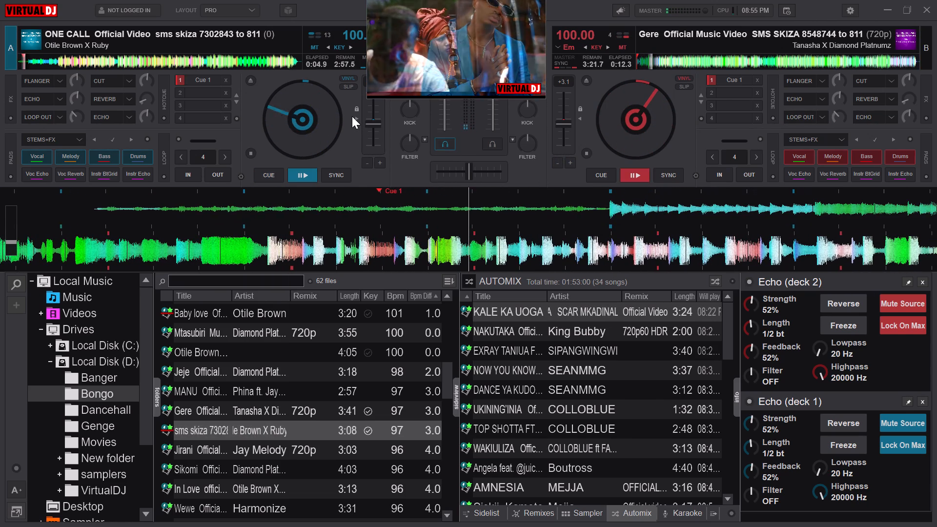
key(ctrl+1)
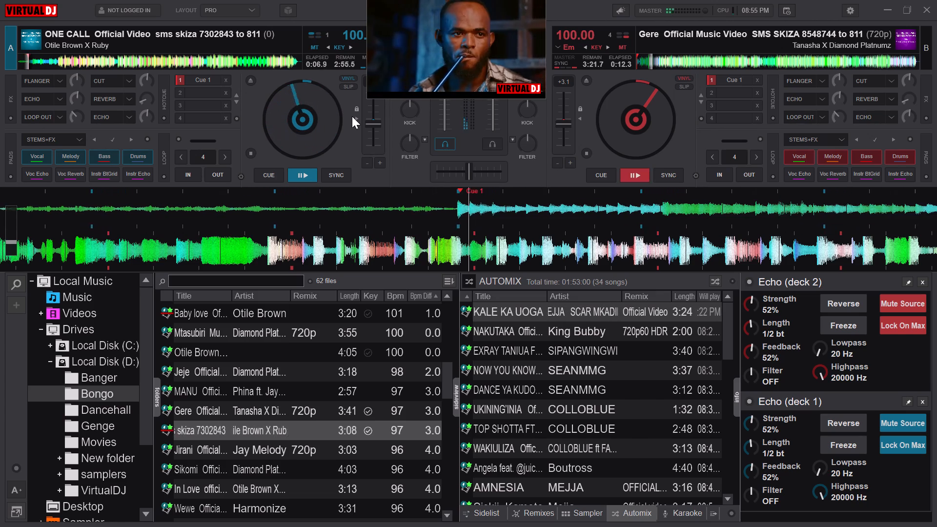
key(c)
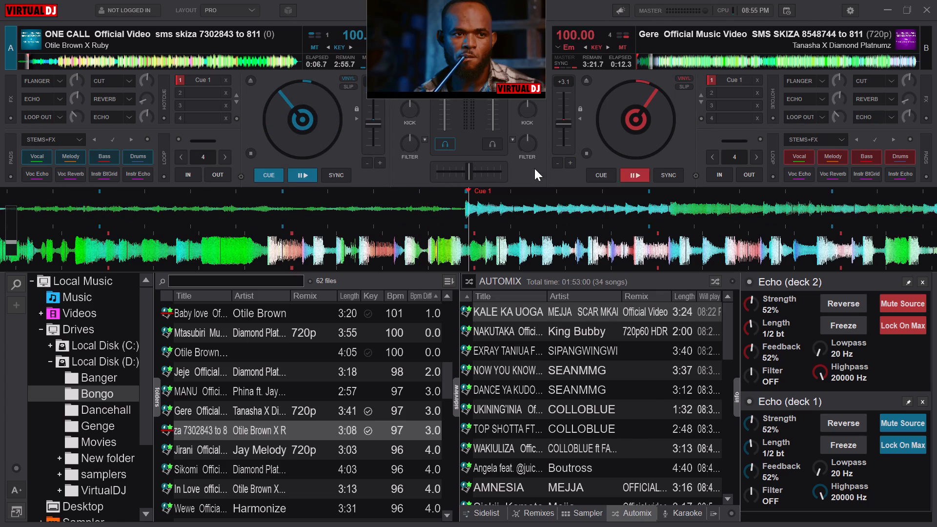
drag(504, 206, 505, 206)
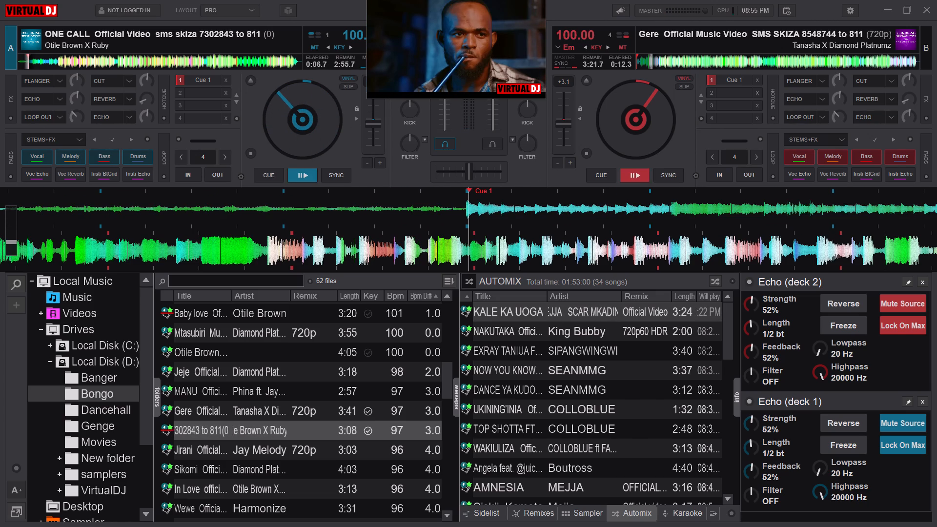
drag(505, 206, 509, 208)
key(ctrl+1)
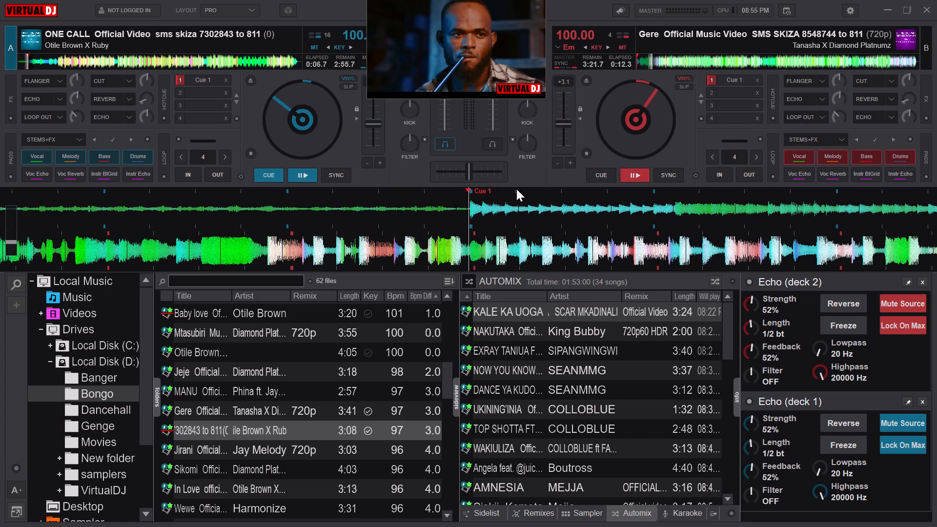
key(space)
key(c)
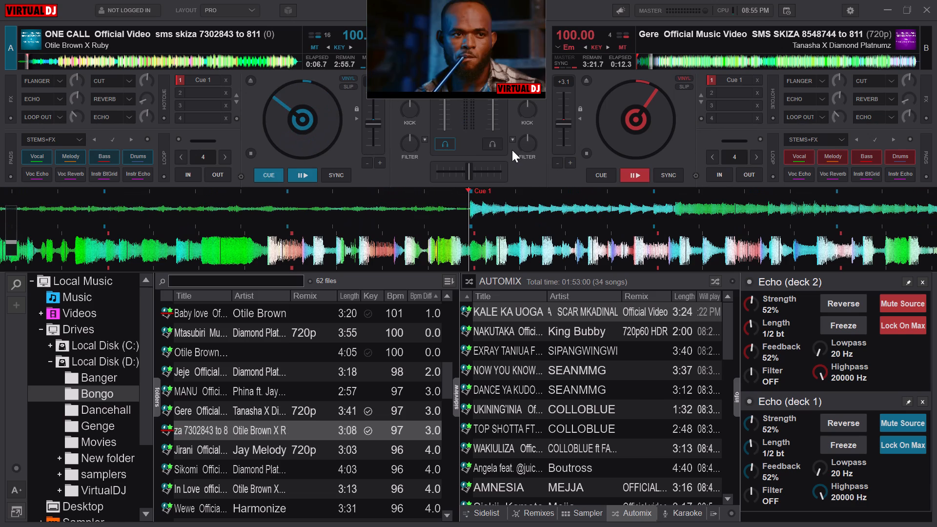
key(b)
key(b)
key(space)
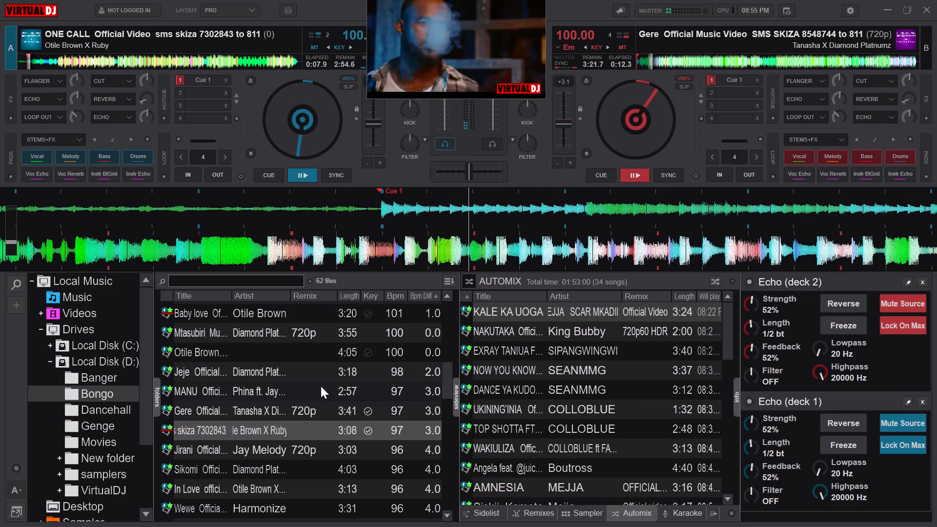
Load "Jirani" by Jay Melody onto deck B and set hot cue 1 at the track's start.
double_click(276, 449)
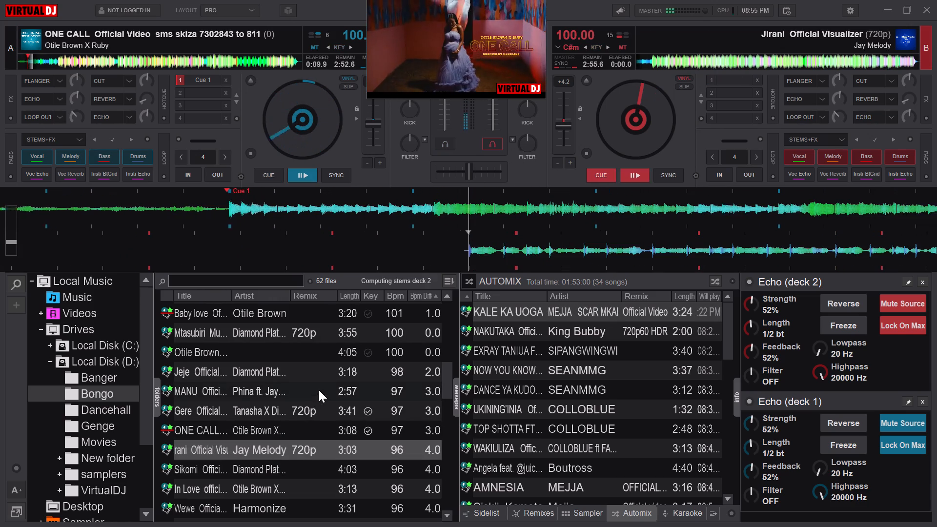
text(bb)
text(bb)
key(b)
key(b)
key(ctrl+1)
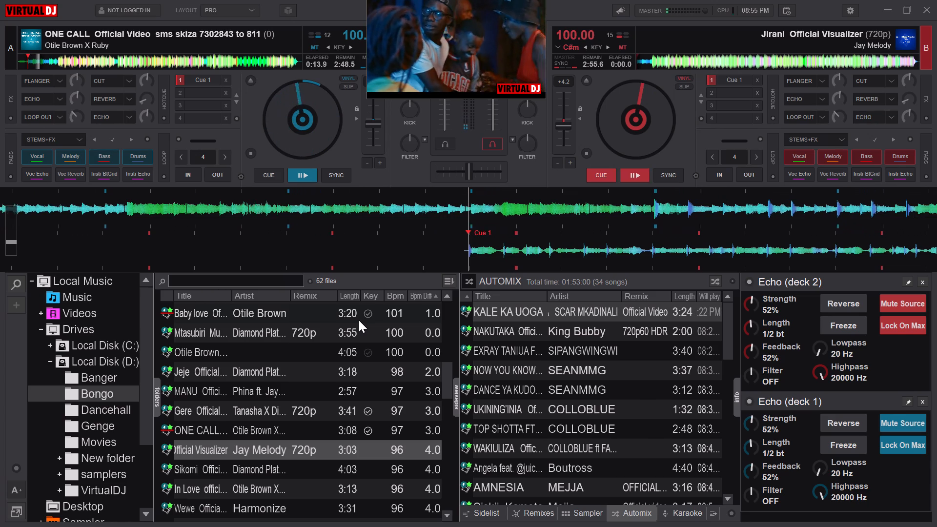
key(b)
key(b)
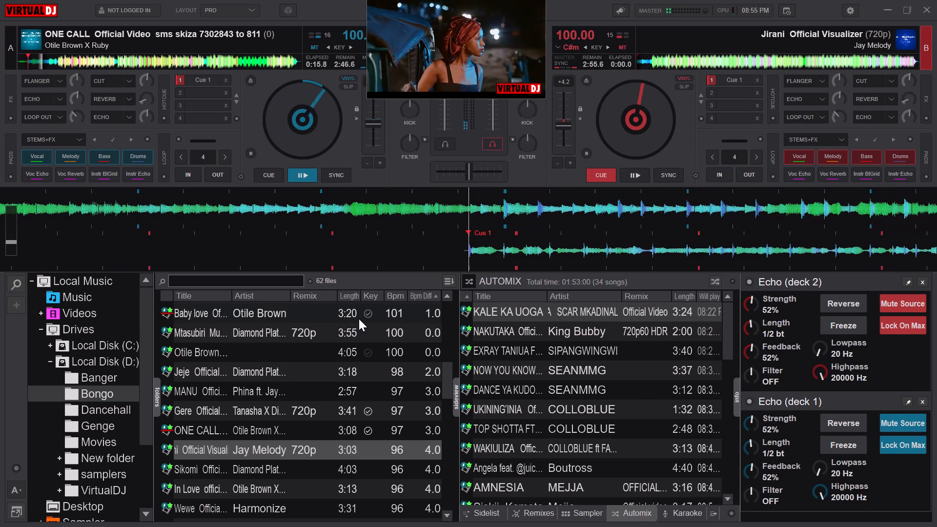
Play "Jirani" on deck B from hot cue 1 and thin out "ONE CALL" on deck A with the high-pass filter.
key(space)
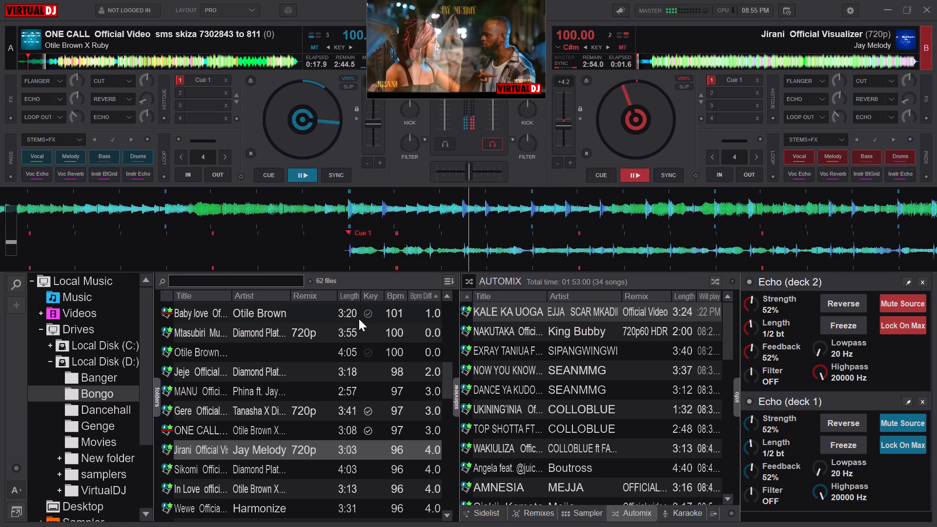
key(Tab)
key(x)
key(z)
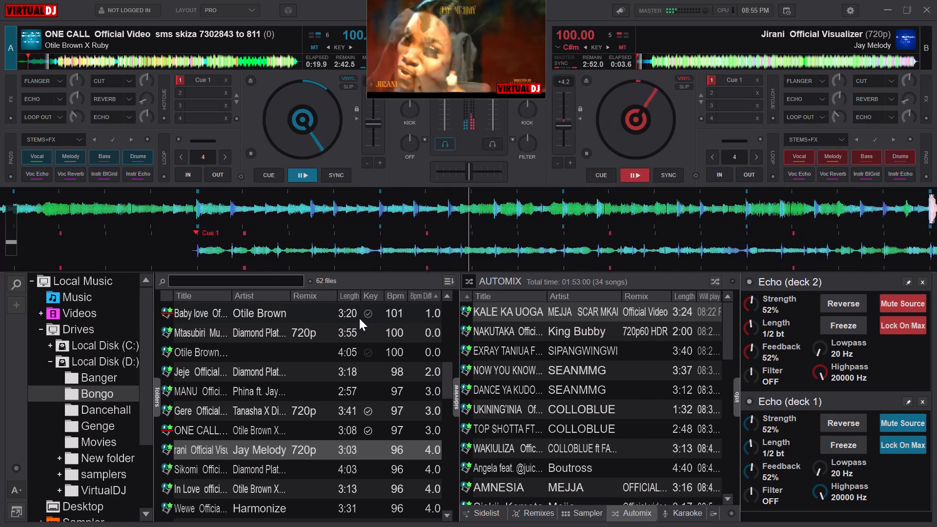
key(x)
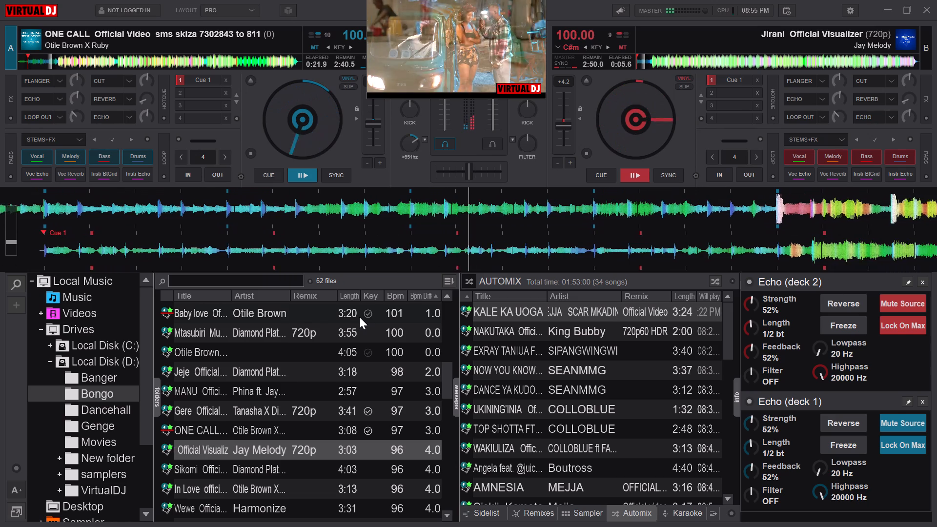
Take "ONE CALL" out on deck A with the Flanger, Loop Out and Echo effects while "Jirani" plays on.
key(q)
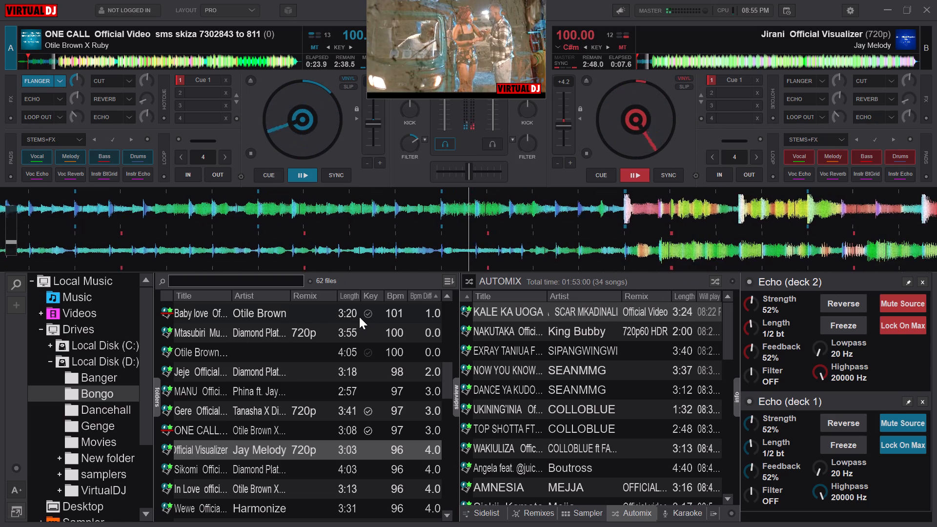
key(e)
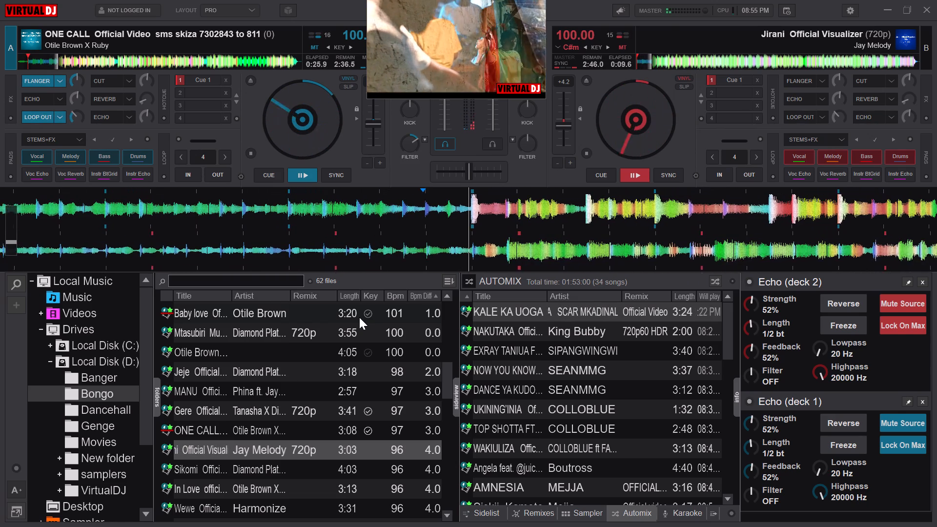
key(w)
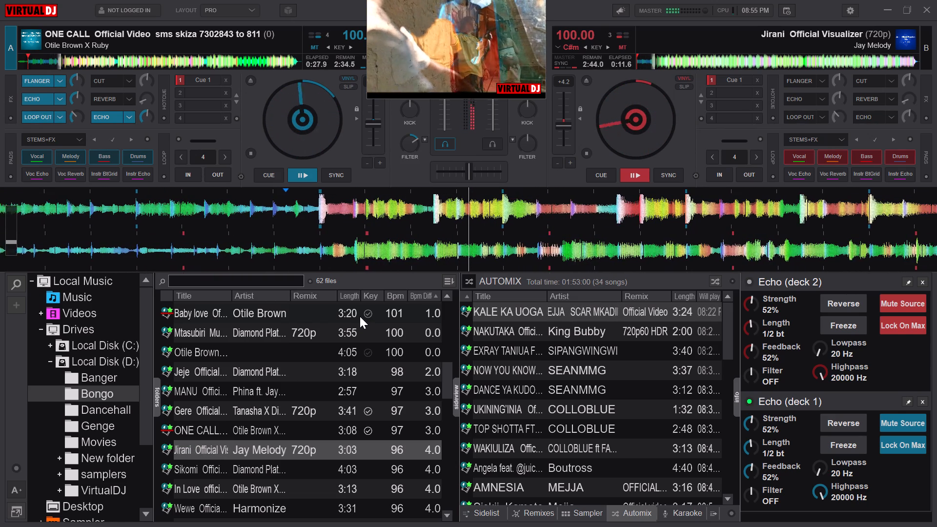
text(qw)
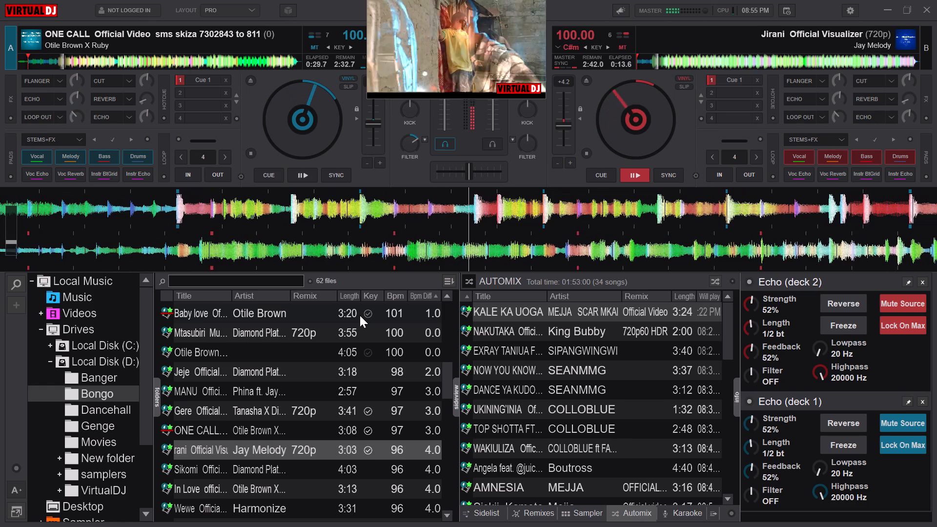
Load "Sikomi" by Diamond Platnumz onto deck A.
double_click(216, 466)
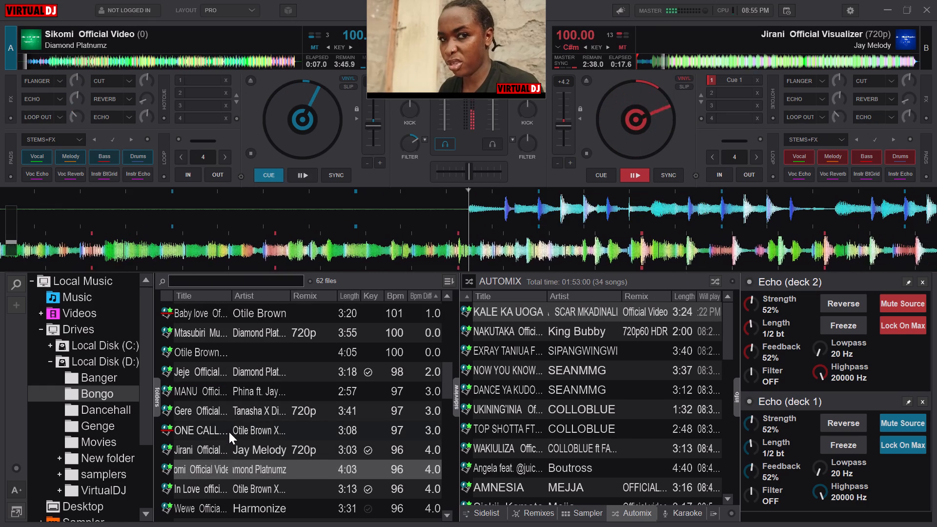
text(bbbbb)
Echo out "Jirani" on deck B.
key(Tab)
key(w)
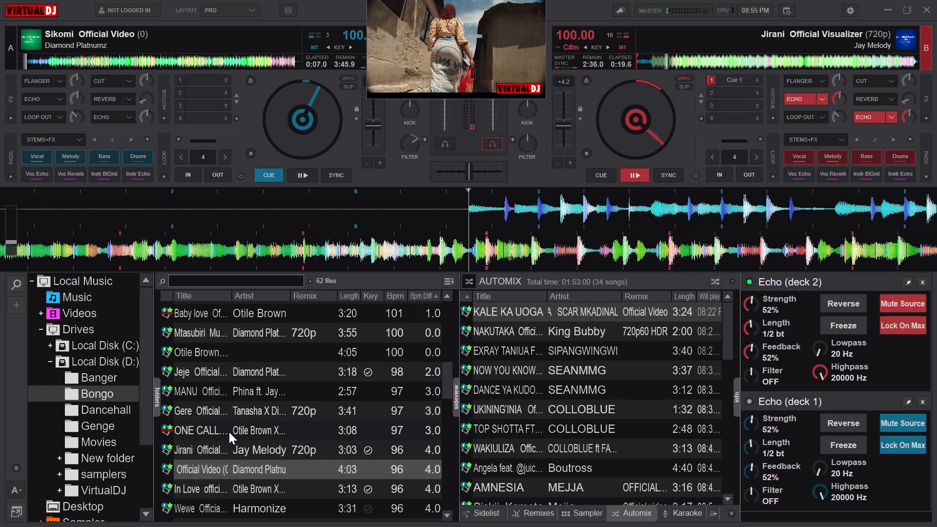
Turn off deck A's filter, set hot cue 1 of "Sikomi" at 0:07.0 and play from it.
key(Tab)
text(z)
key(space)
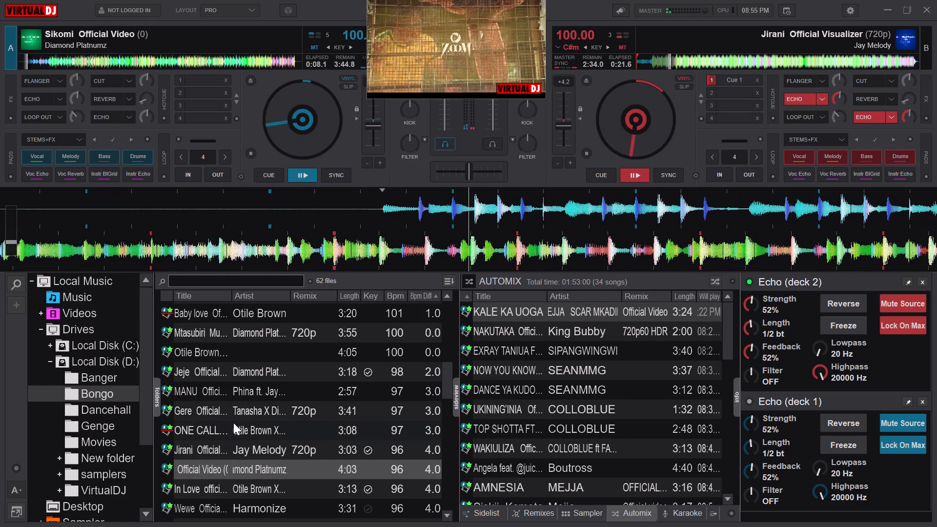
key(c)
key(ctrl+1)
key(space)
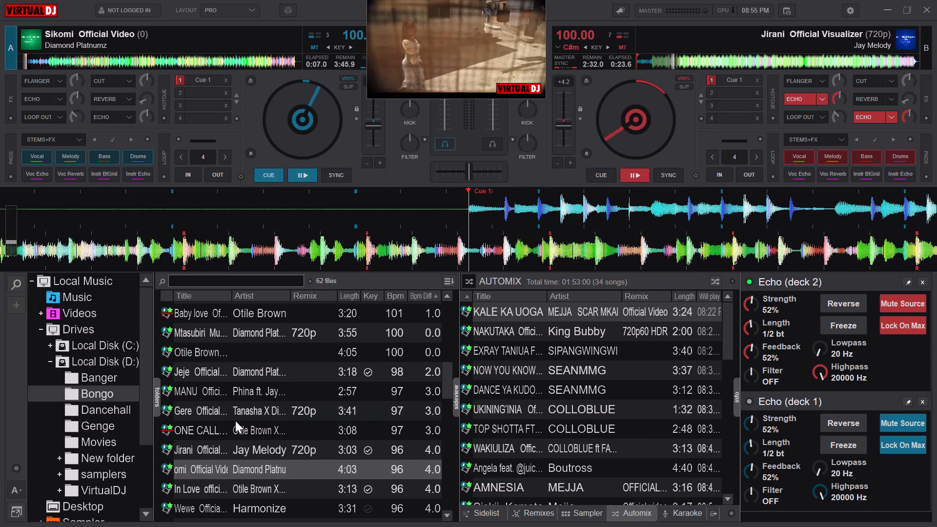
Stop "Sikomi" at its cue point and replace it on deck A with "In Love" by Otile Brown X Alikiba.
click(223, 480)
triple_click(228, 488)
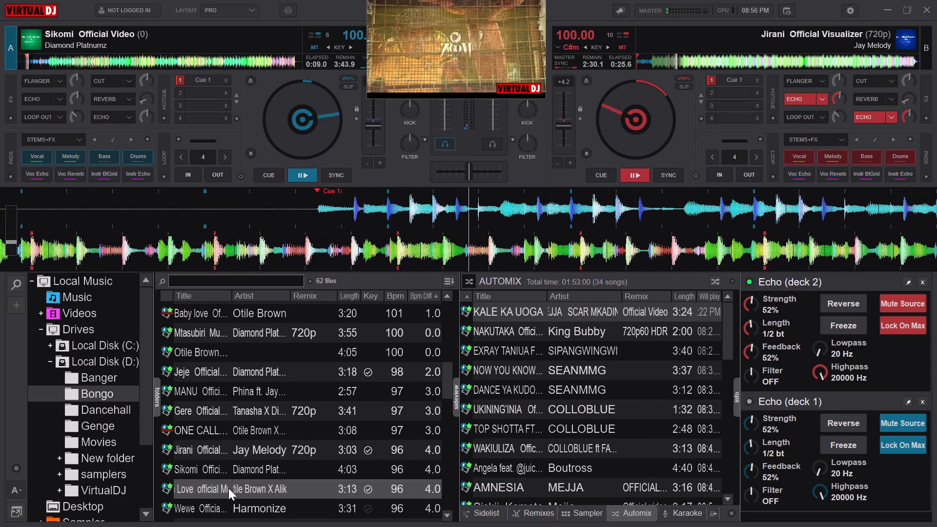
double_click(228, 488)
key(Tab)
key(f)
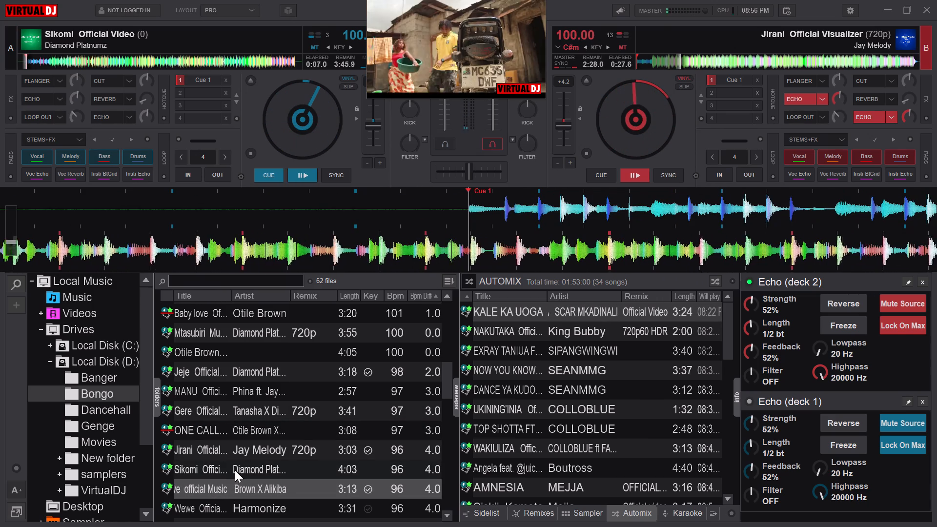
double_click(234, 487)
Set hot cue 1 at the first beat of "In Love" on deck A and play from it.
key(space)
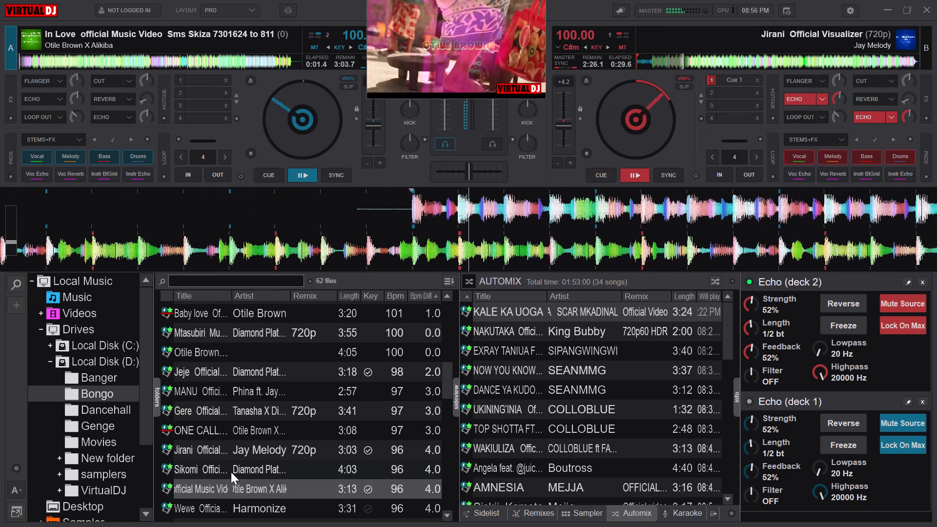
key(c)
key(ctrl+1)
key(space)
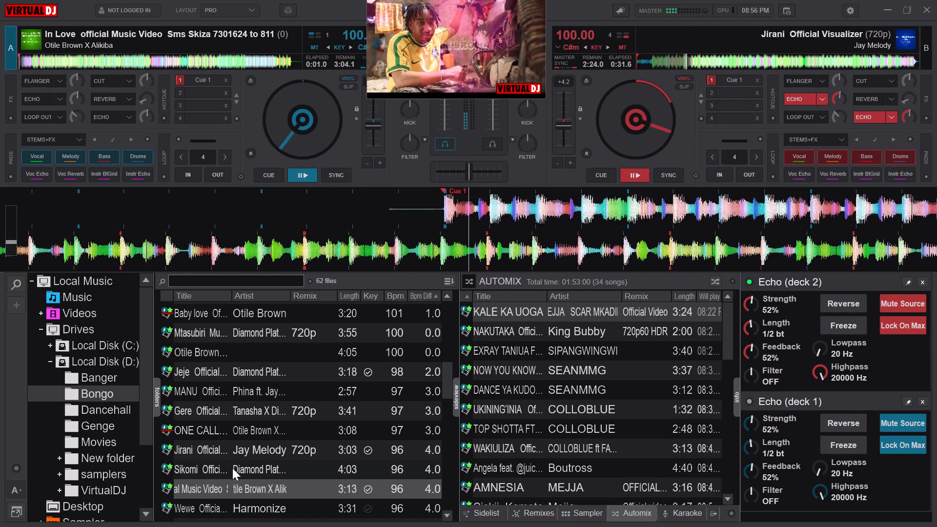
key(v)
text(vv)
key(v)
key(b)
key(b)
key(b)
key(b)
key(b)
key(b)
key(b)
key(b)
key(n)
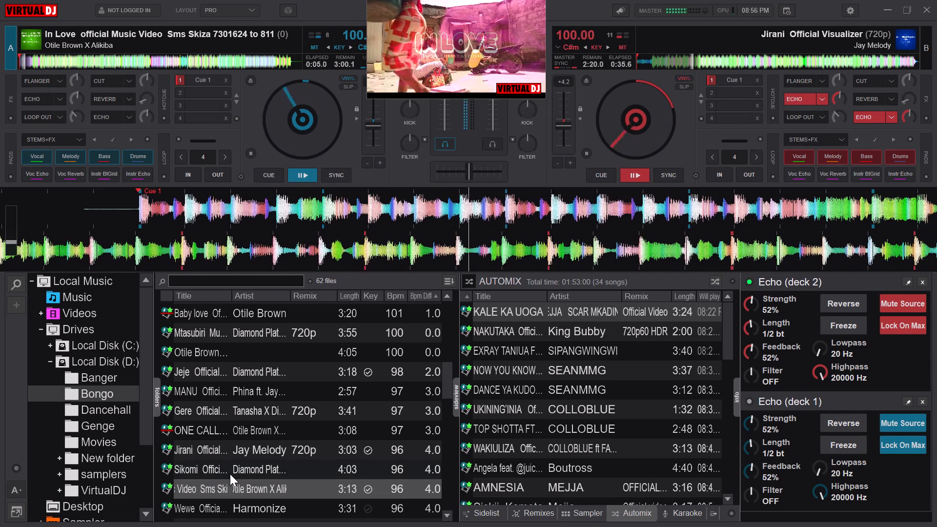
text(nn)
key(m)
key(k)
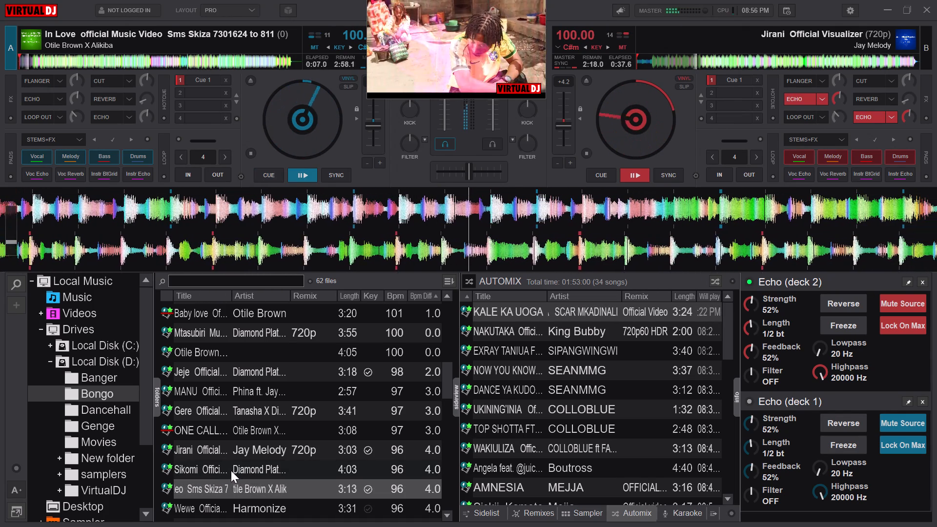
Apply the Flanger and Cut effects momentarily to "In Love" on deck A.
key(j)
key(j)
key(j)
key(j)
key(j)
key(j)
key(j)
key(j)
key(j)
key(j)
key(j)
key(j)
key(j)
key(j)
key(j)
key(j)
key(j)
key(j)
key(j)
key(j)
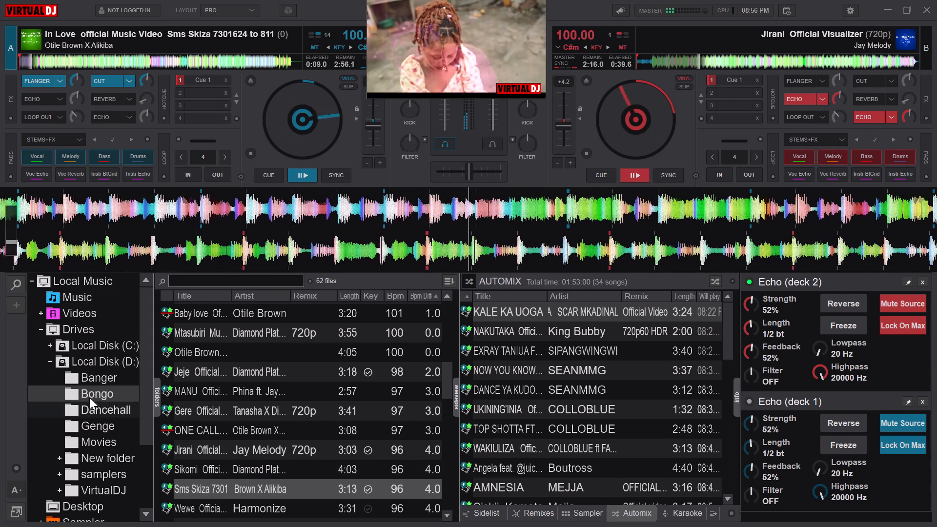
Open the settings of deck A's Cut effect and turn off Low Cut.
click(130, 82)
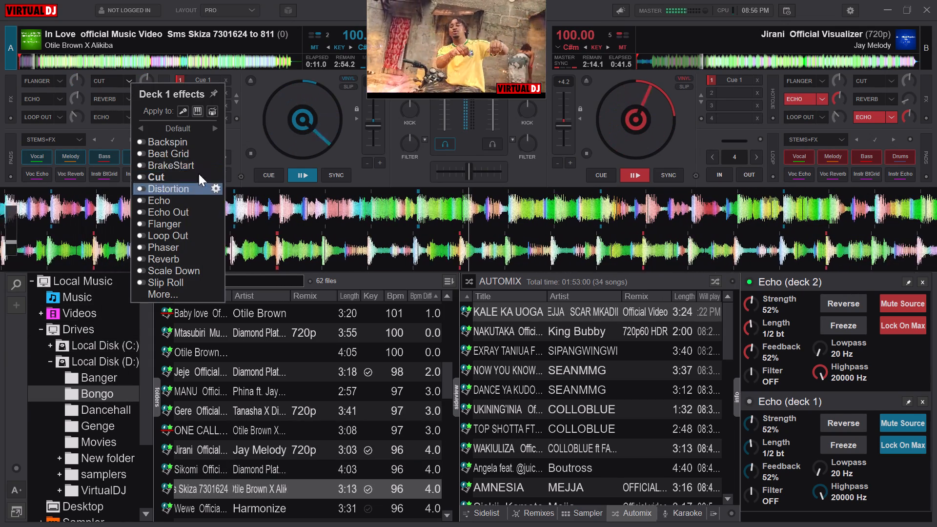
click(215, 176)
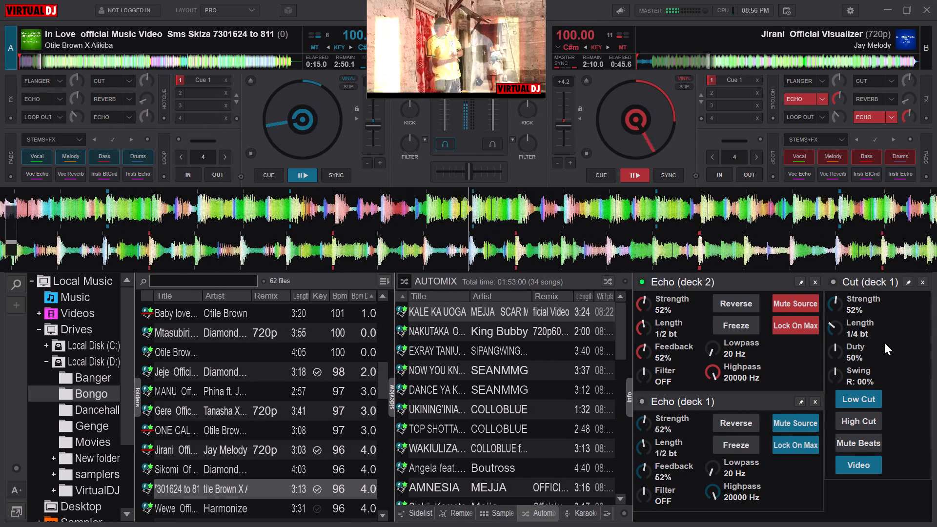
click(865, 405)
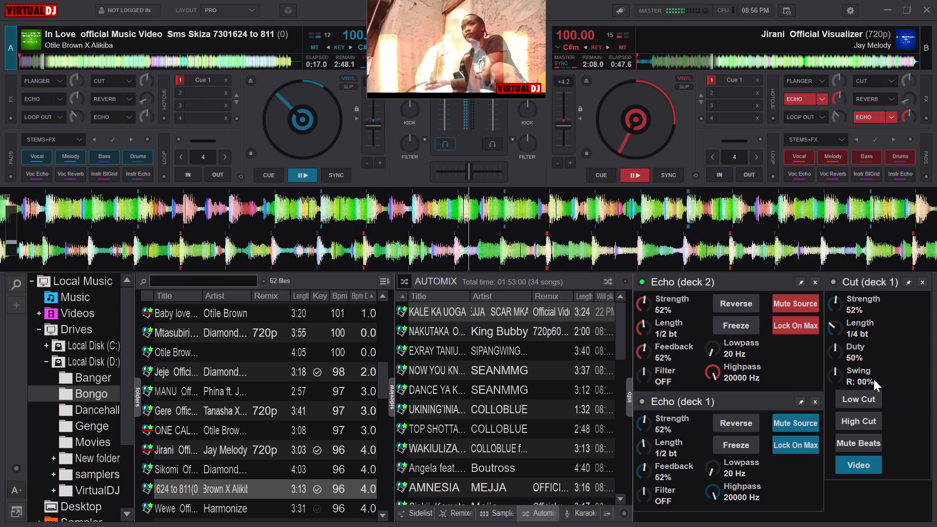
Apply the momentary Flanger and Cut effects to "In Love" on deck A again.
key(j)
key(j)
key(j)
key(j)
key(j)
key(j)
key(j)
key(j)
key(j)
key(j)
key(j)
key(j)
key(j)
key(j)
key(j)
key(j)
key(j)
key(j)
key(j)
key(j)
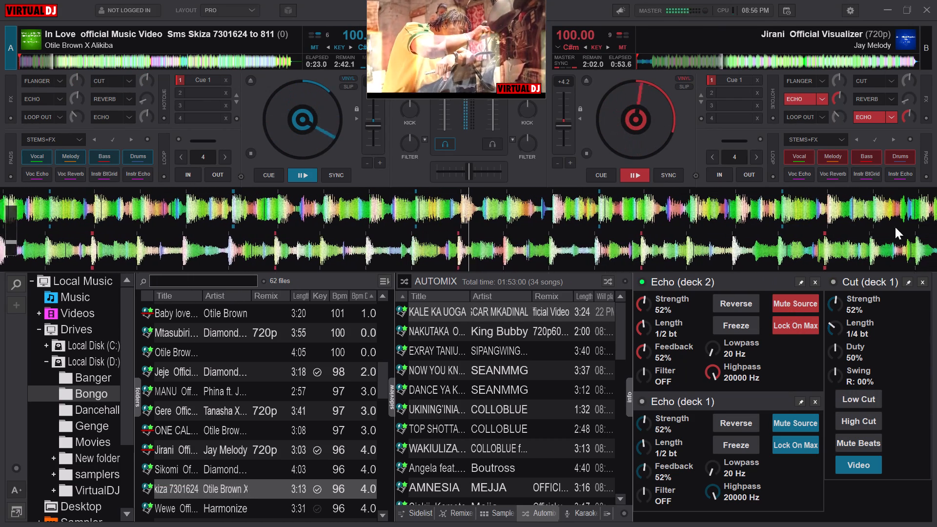
Open the settings of deck B's Cut effect and turn off Low Cut.
click(895, 81)
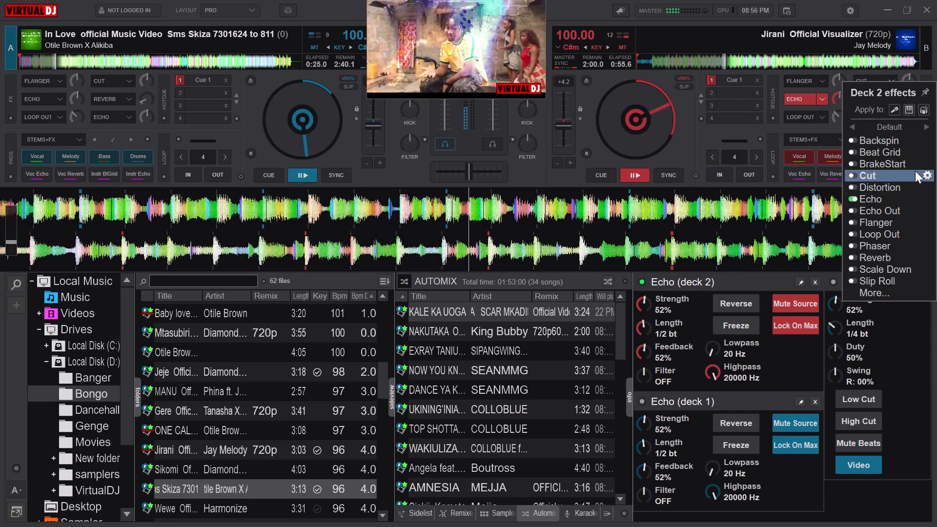
click(931, 173)
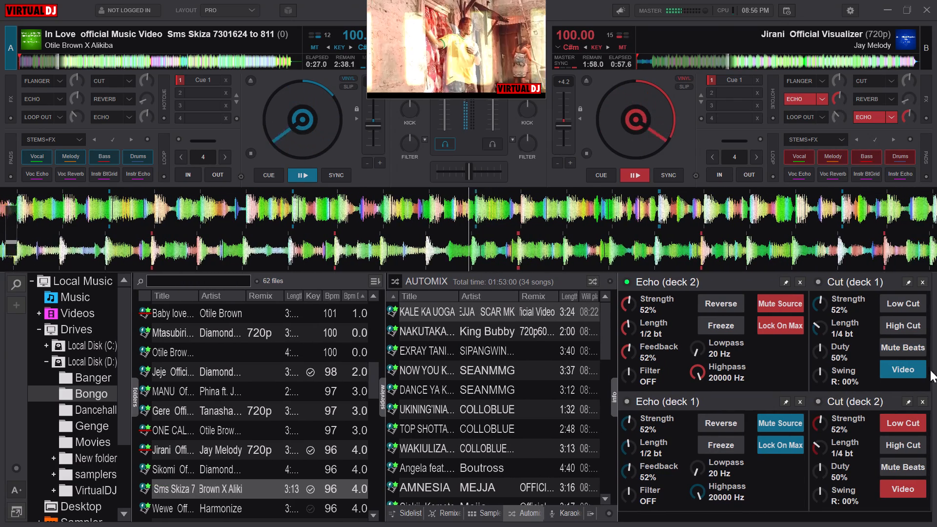
click(908, 424)
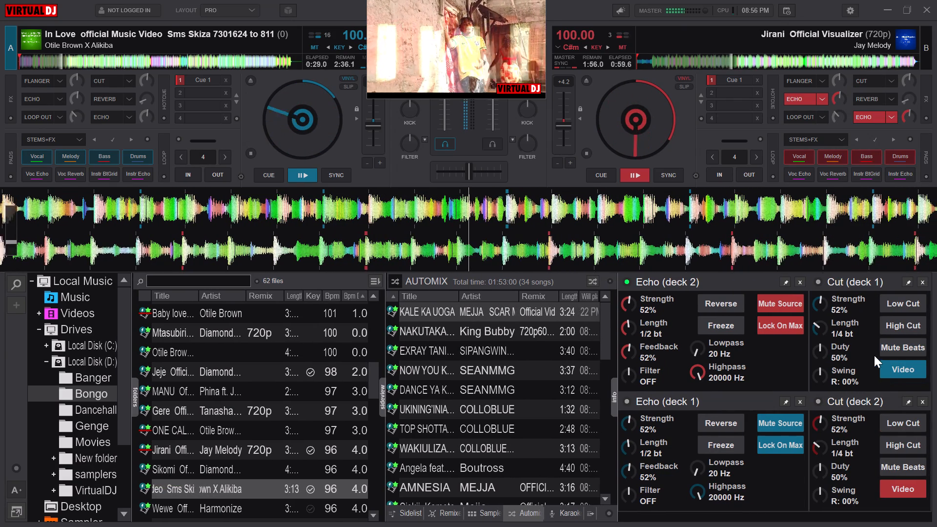
Return "Jirani" on deck B to Cue 1 and turn off deck B's Echo effects.
click(666, 125)
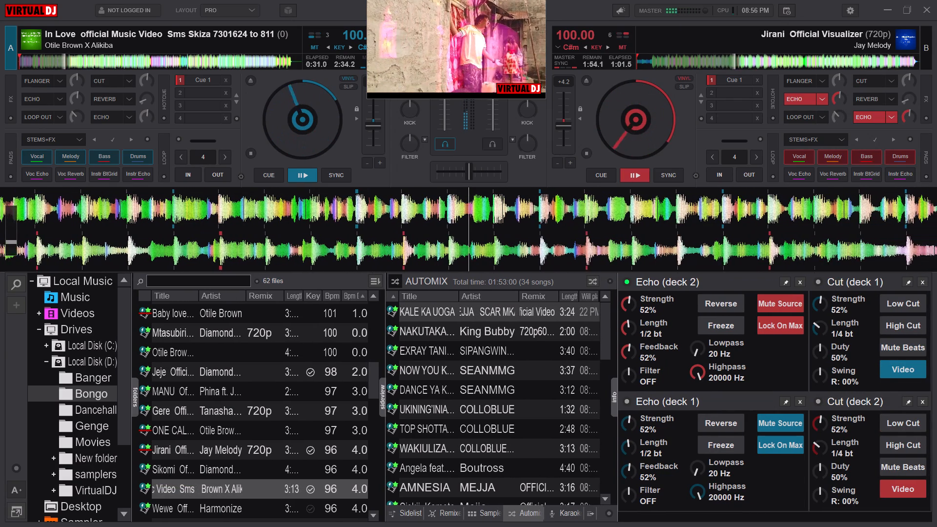
click(596, 168)
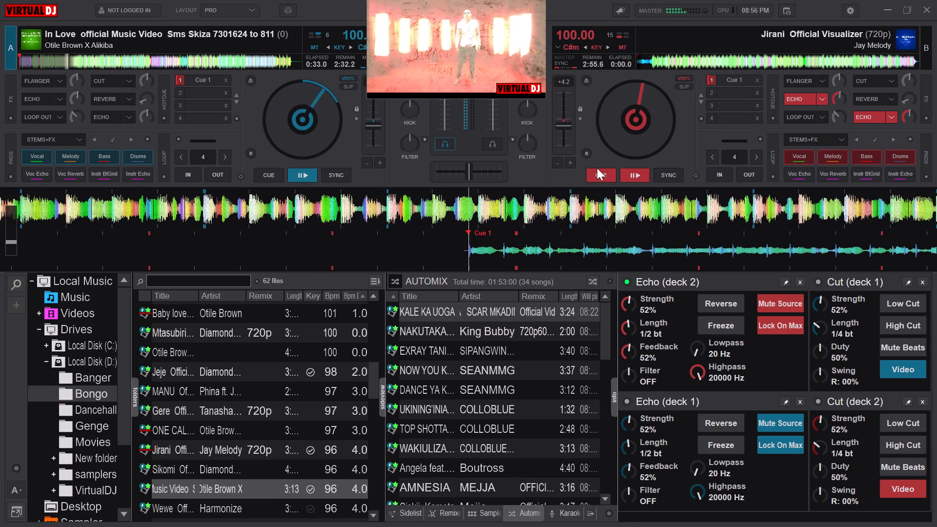
key(w)
key(w)
key(Tab)
key(w)
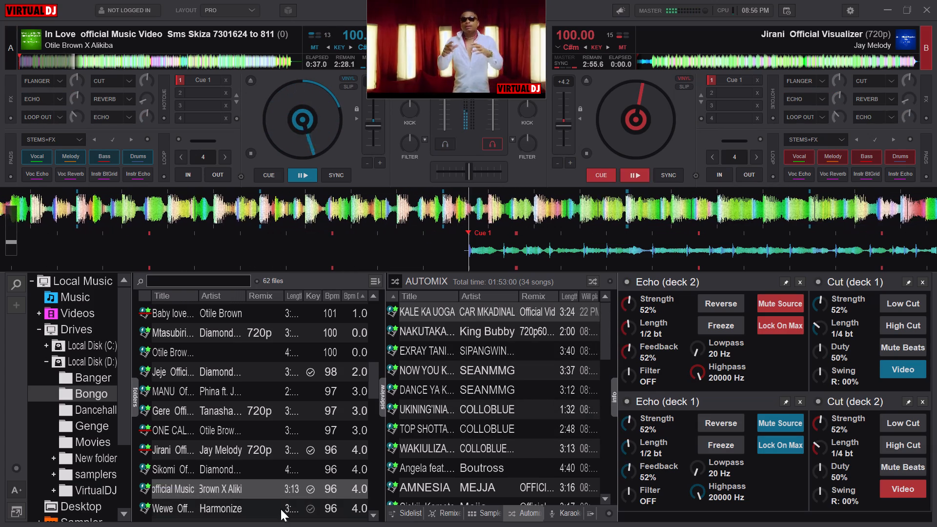
Load "Wewe" by Harmonize from the Bongo folder onto deck B.
double_click(211, 506)
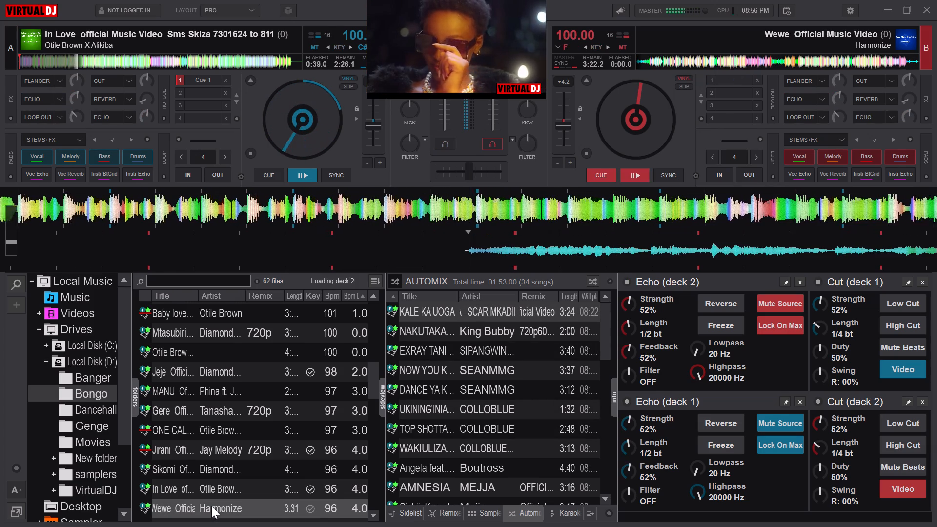
click(215, 500)
triple_click(232, 509)
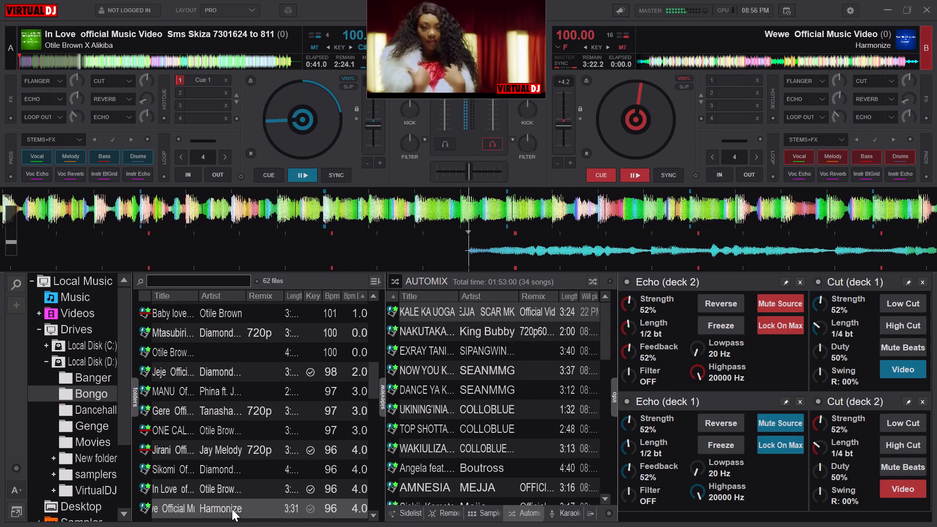
double_click(232, 509)
Line up the start of "Wewe" on deck B and play it from the beginning in time with "In Love".
key(b)
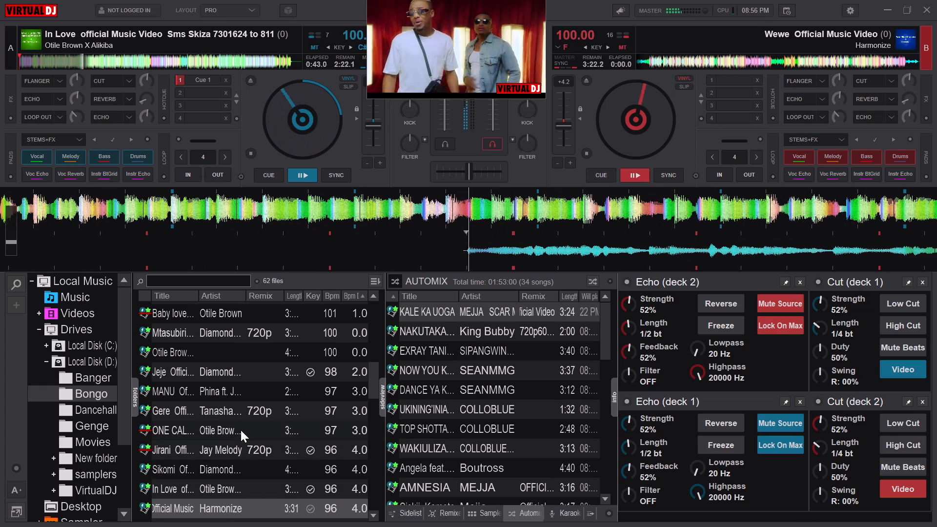
key(b)
text(bb)
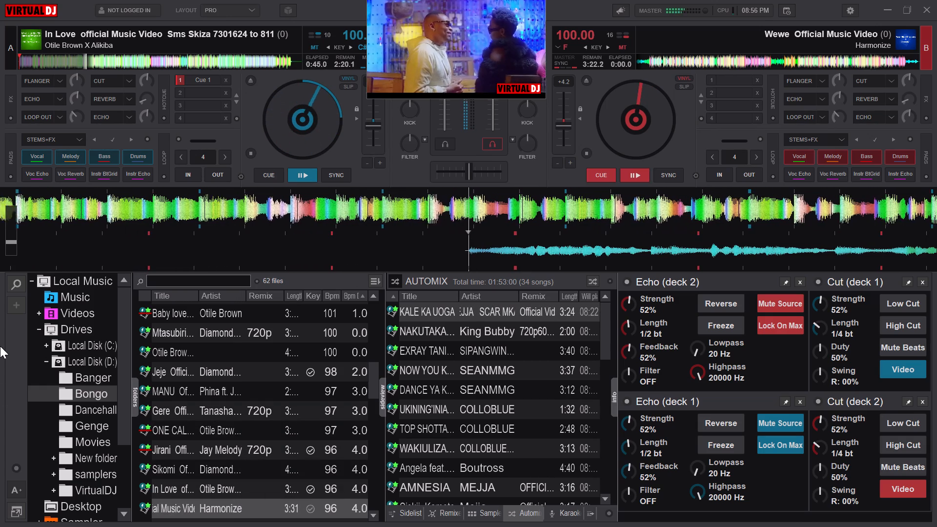
text(bb)
key(space)
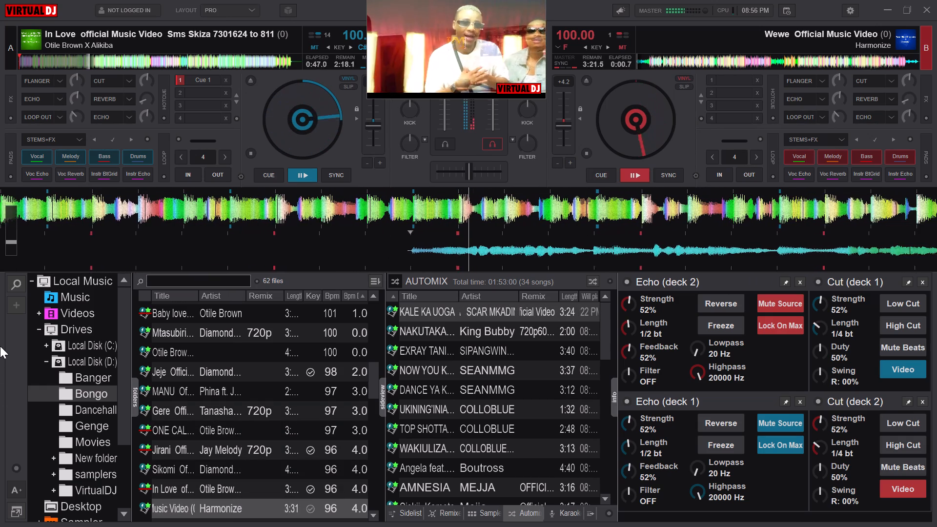
key(c)
text(bb)
key(space)
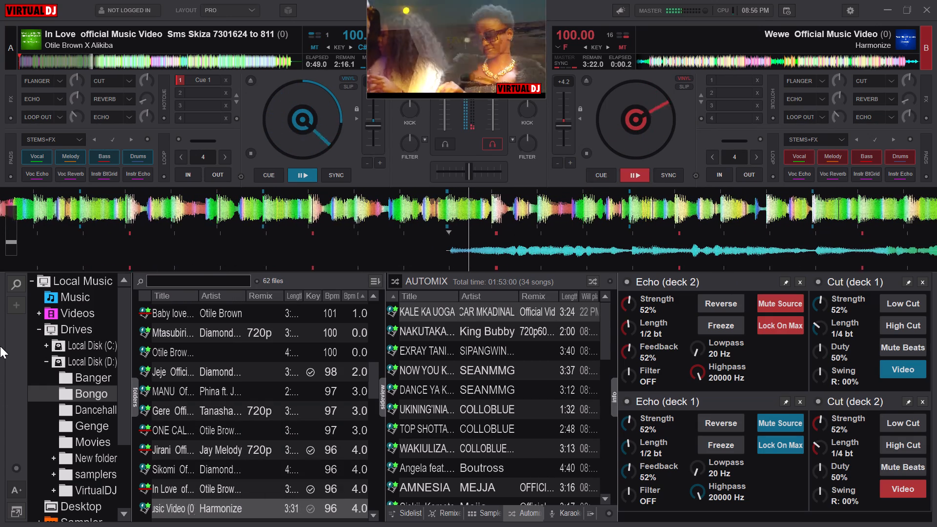
Transition out of "In Love" on deck A using the filter with the Echo and Loop Out effects.
key(Tab)
key(x)
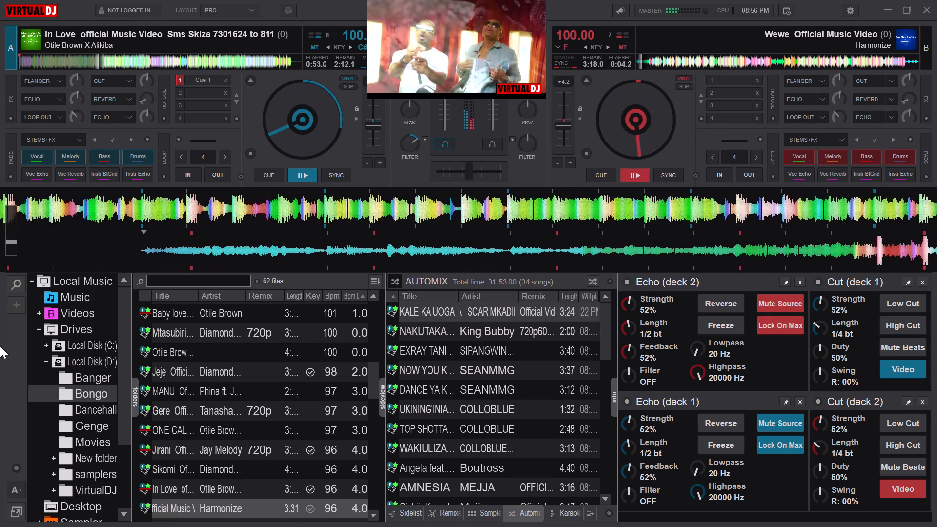
text(we)
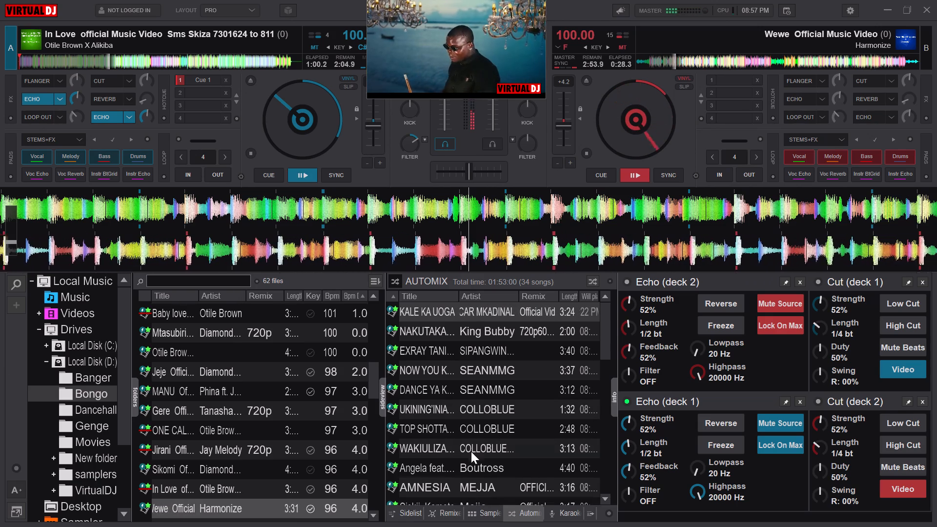
Load "I Got You" onto deck A, set hot cue 1 at its start and turn off the deck's Echo effects.
scroll(352, 496, down, 2)
double_click(234, 449)
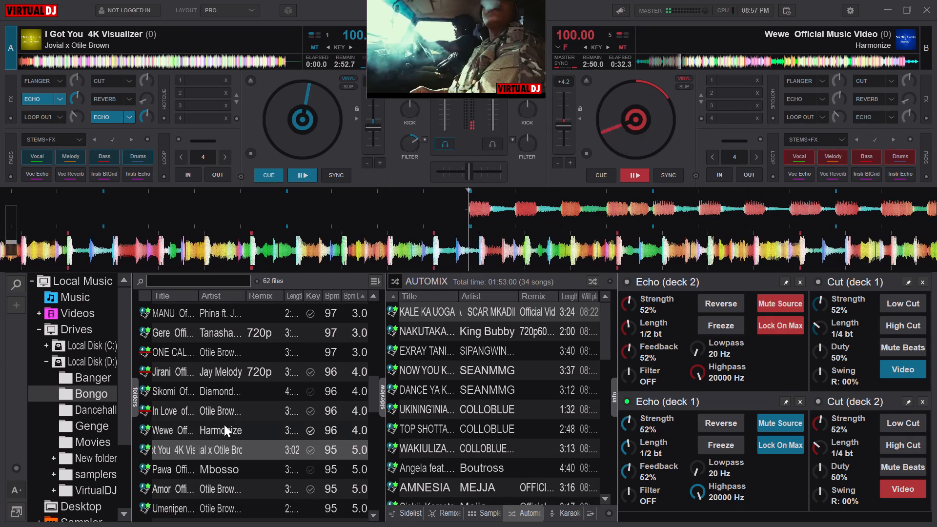
key(ctrl+1)
key(w)
Exit "Wewe" on deck B with Echo and Loop Out, and start "I Got You" on deck A with its filter reset.
key(Tab)
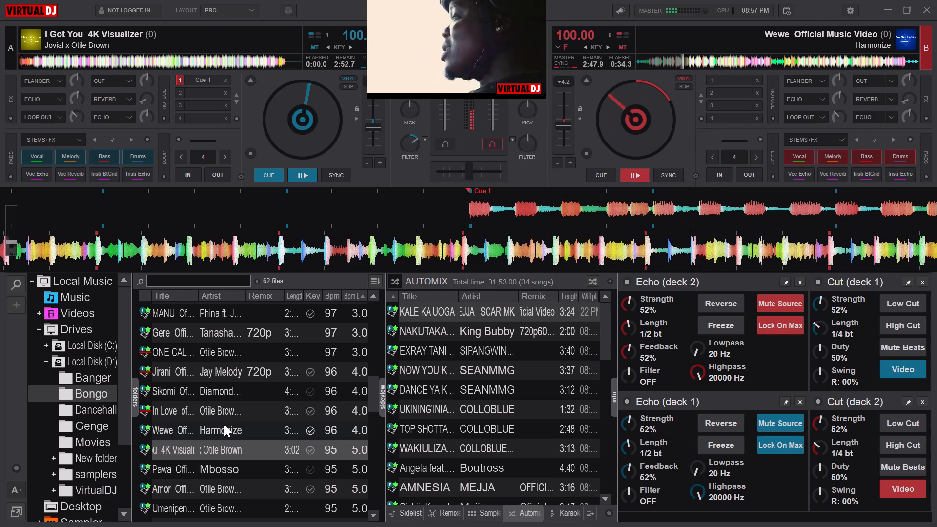
text(we)
key(w)
key(Tab)
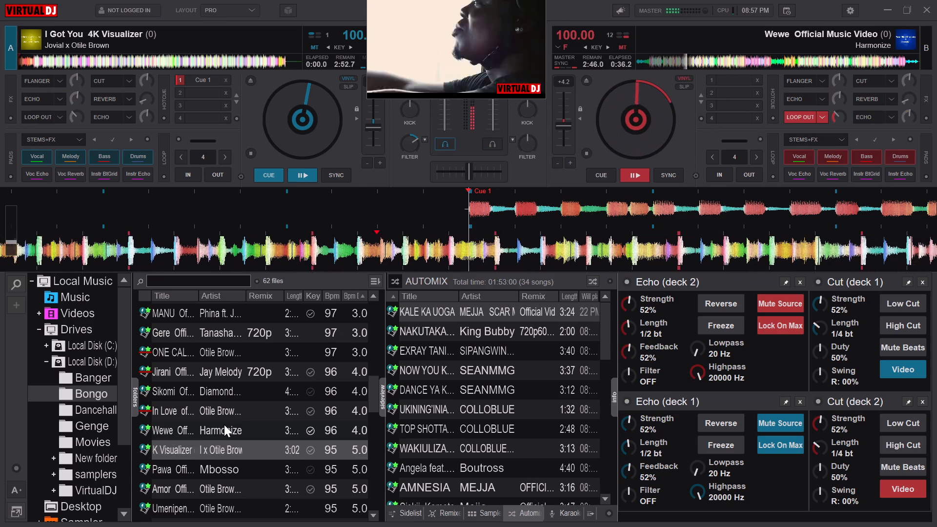
key(space)
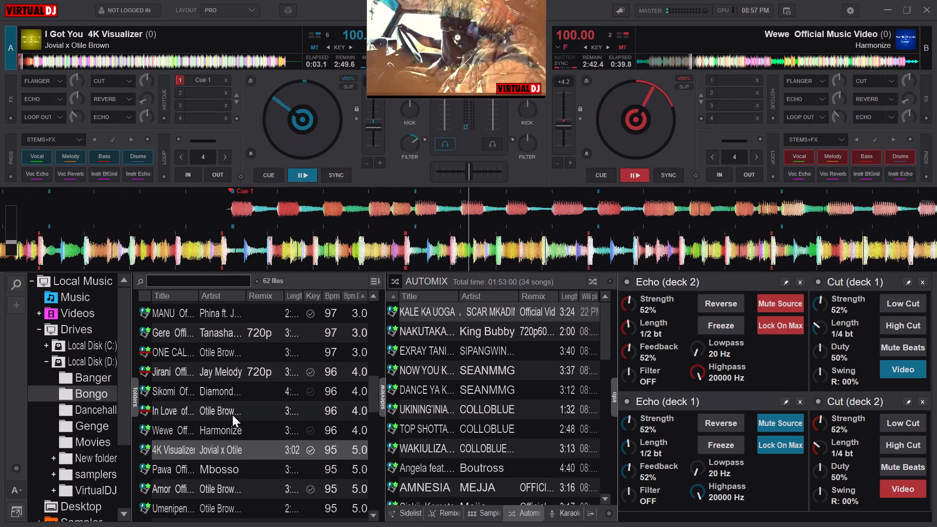
key(z)
Load "Pawa" by Mbosso onto deck B and set hot cue 1 at its first beat.
triple_click(191, 466)
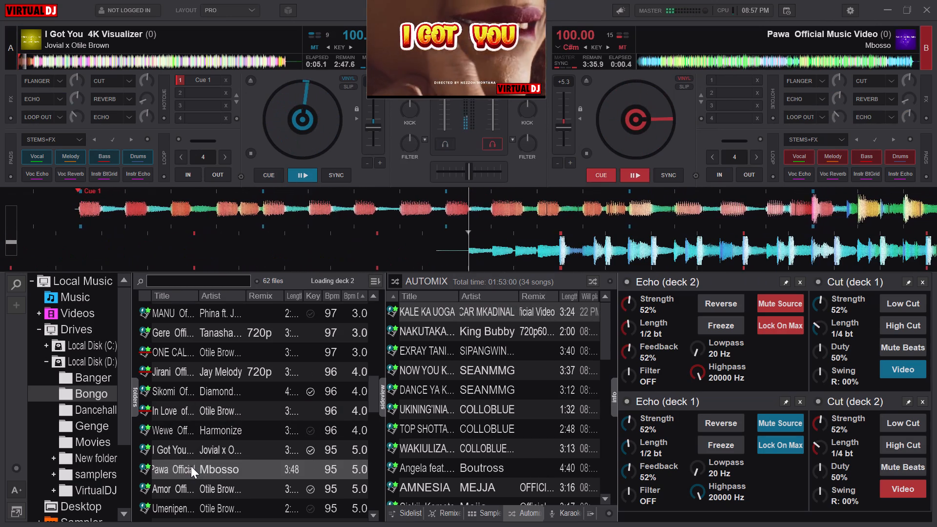
key(ctrl+1)
Play "Pawa" on deck B from hot cue 1 in time with "I Got You".
key(space)
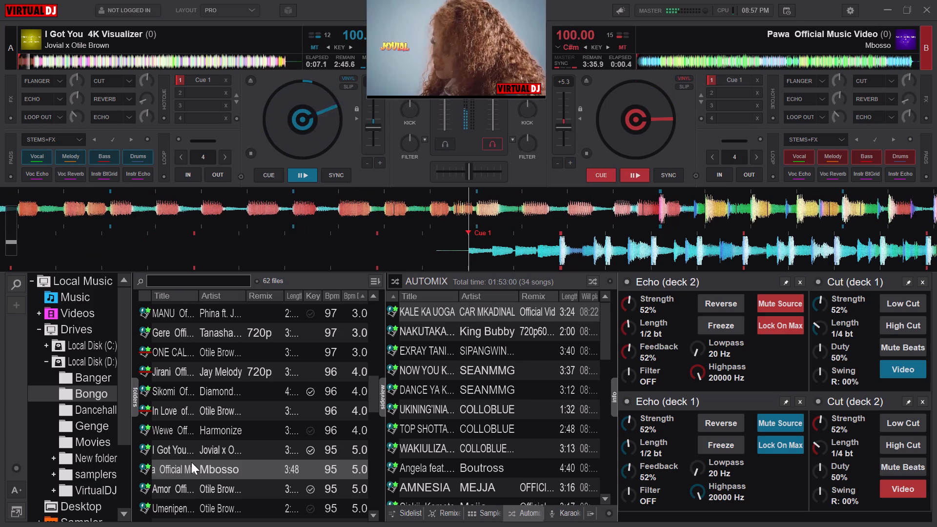
key(c)
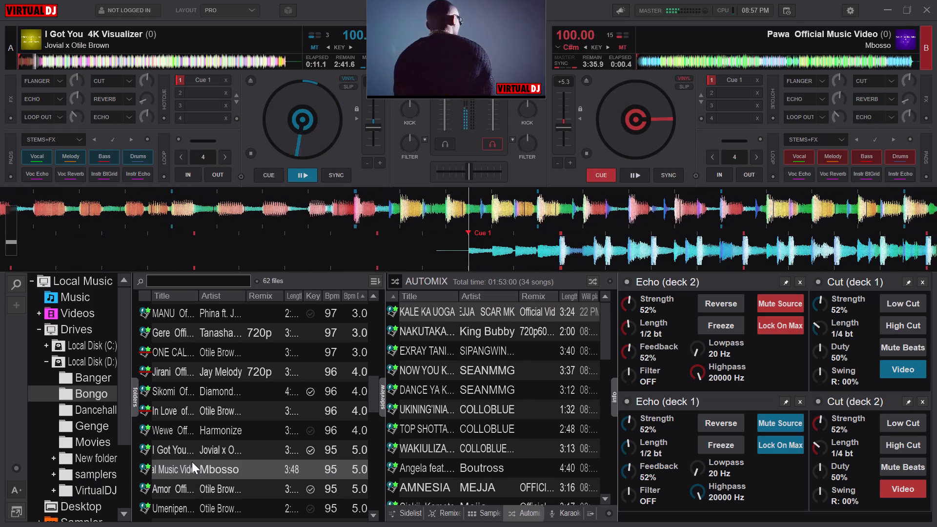
key(space)
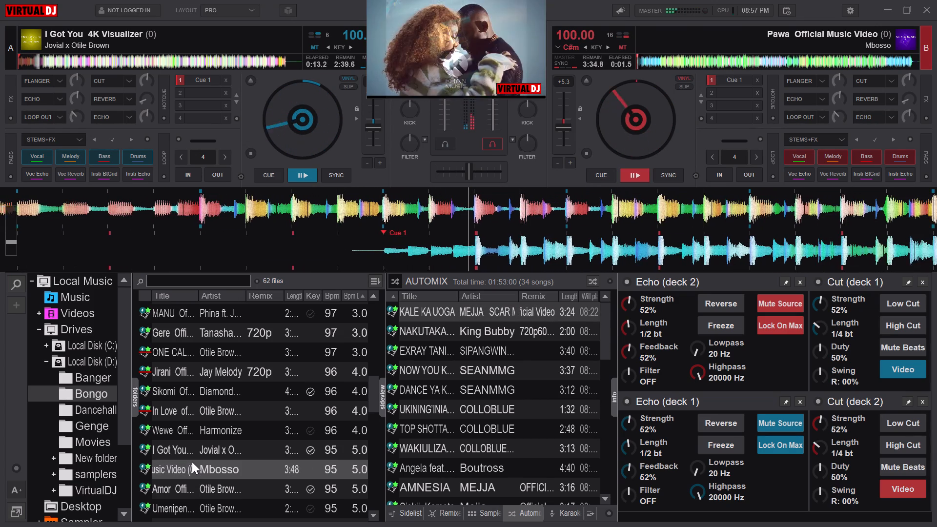
key(Left)
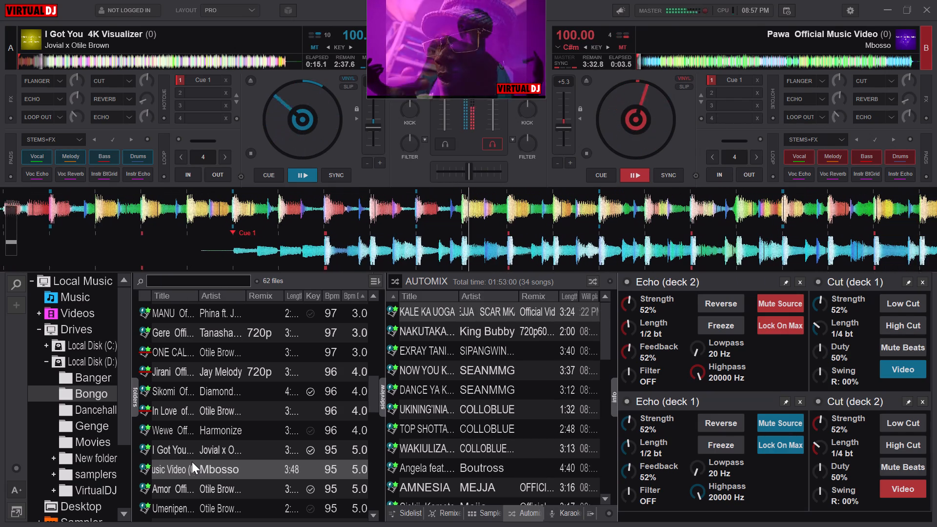
Transition out of "I Got You" on deck A using the filter, Loop Out and Echo effects.
key(Tab)
key(x)
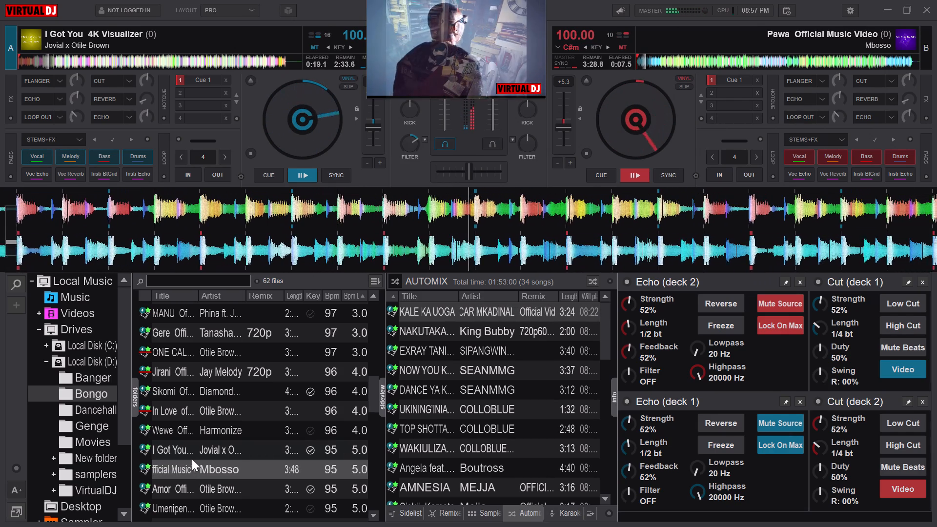
key(e)
key(w)
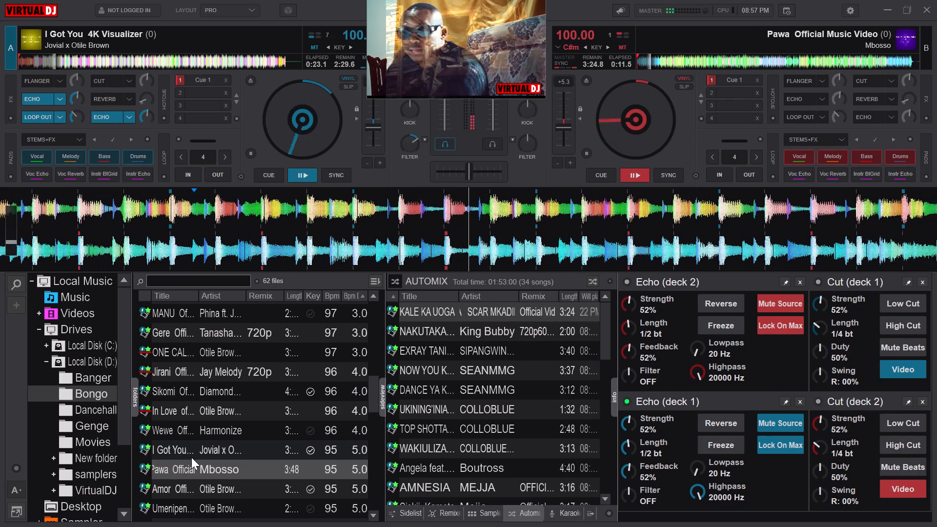
Stop "I Got You" at its cue point on deck A and turn off the Loop Out and Echo effects.
key(c)
key(e)
key(w)
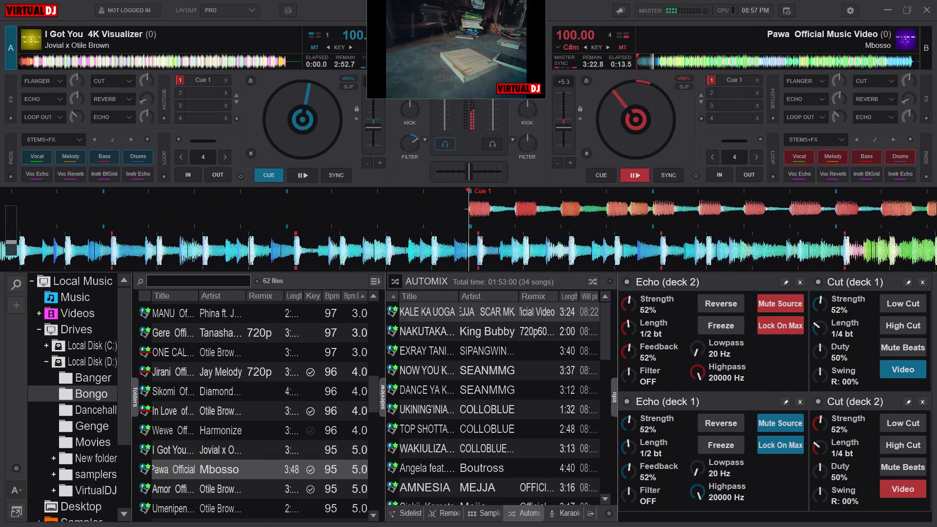
Load "Amor" by Otile Brown onto deck A and set hot cue 1 at its first beat.
triple_click(205, 494)
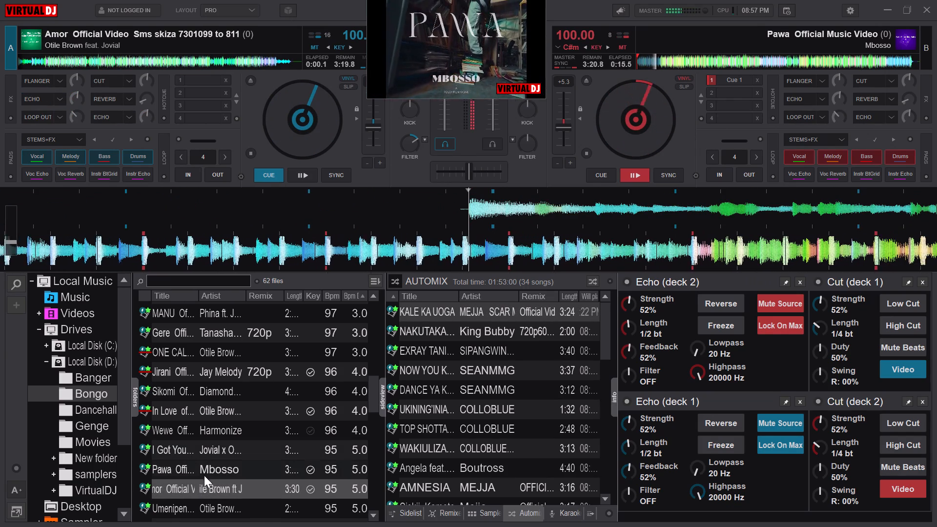
key(ctrl+1)
Exit "Pawa" with Loop Out, play "Amor" on deck A with its filter reset, and stop it back at the cue.
key(Tab)
key(e)
key(Tab)
key(space)
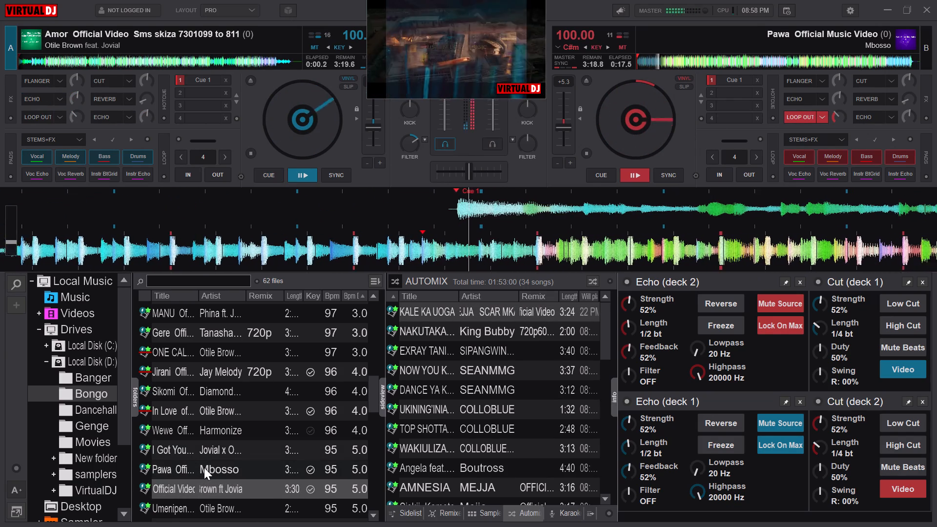
key(z)
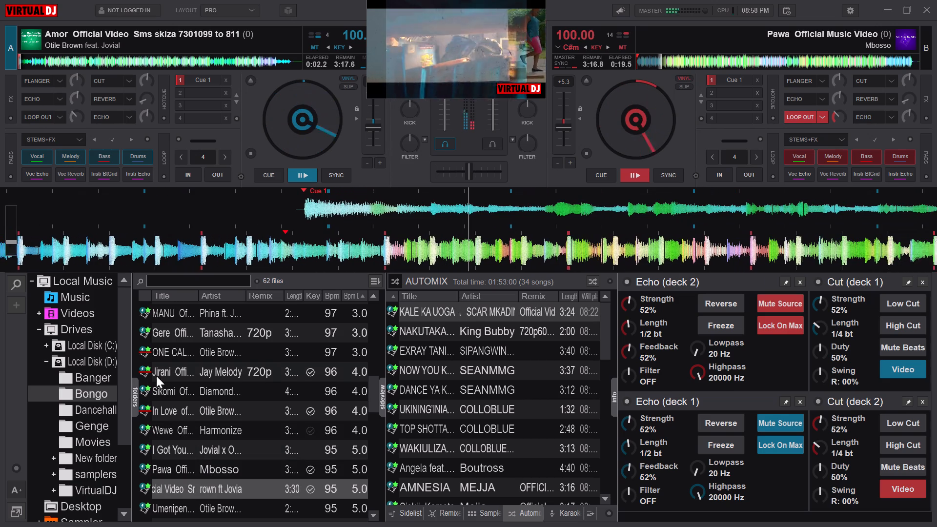
key(c)
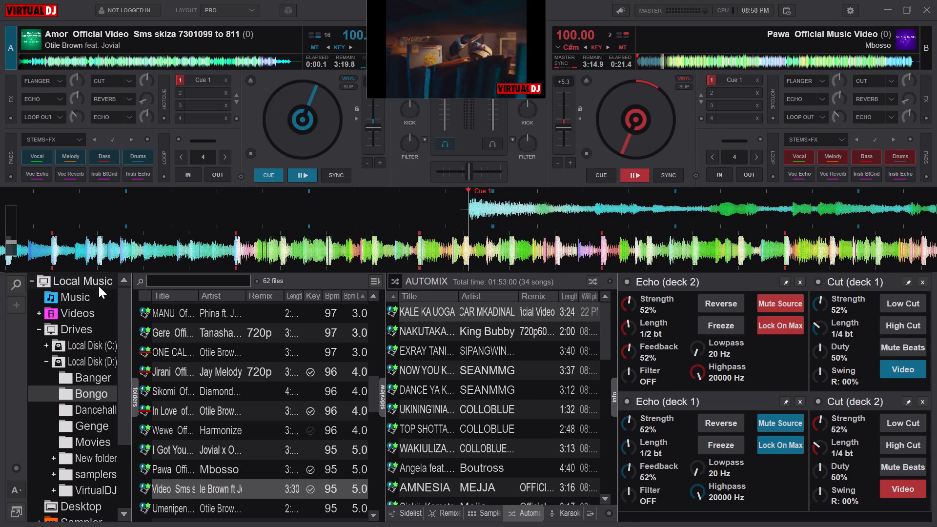
Load "Umenipendea Nini" onto deck A, set hot cue 1 at its first beat and play from it.
triple_click(203, 513)
key(space)
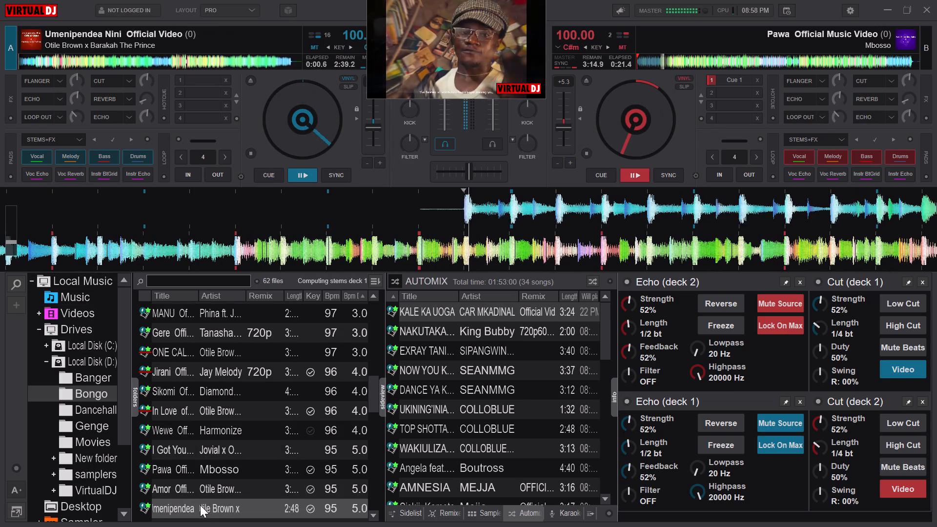
key(c)
key(ctrl+1)
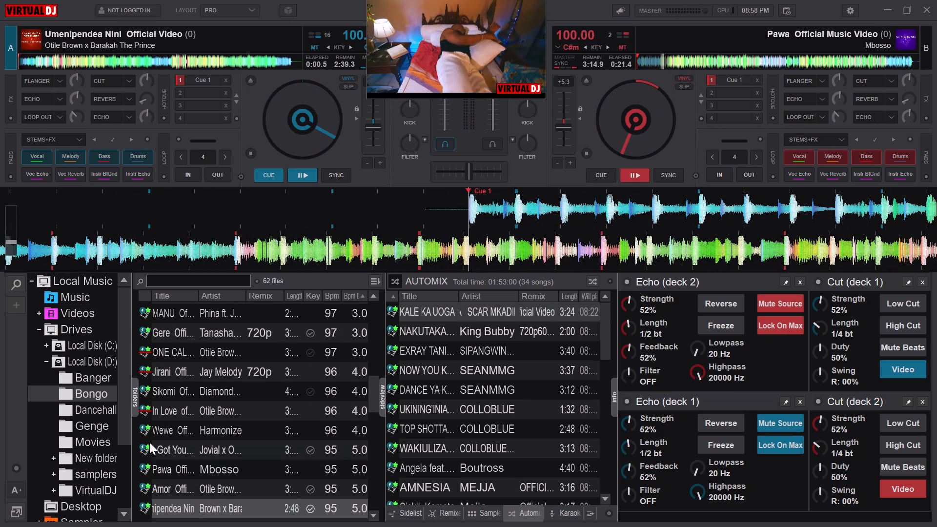
scroll(252, 467, down, 3)
click(252, 467)
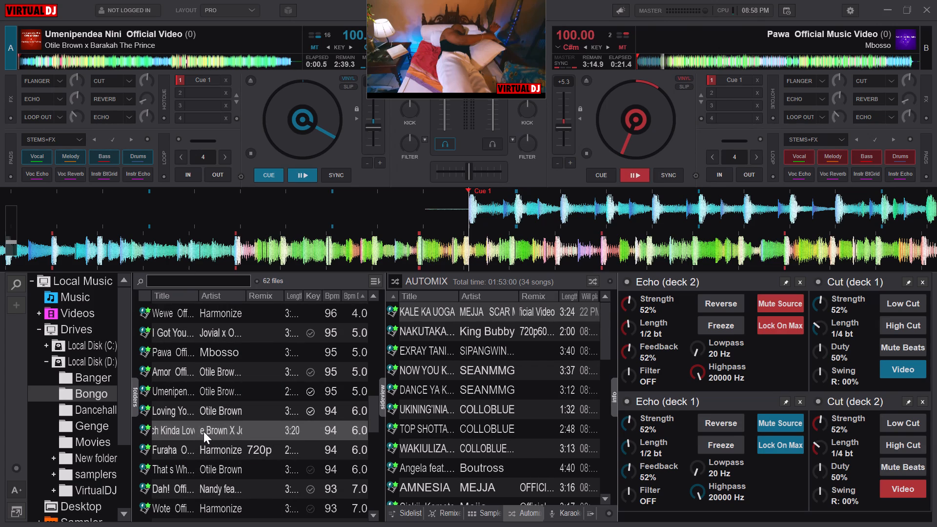
key(space)
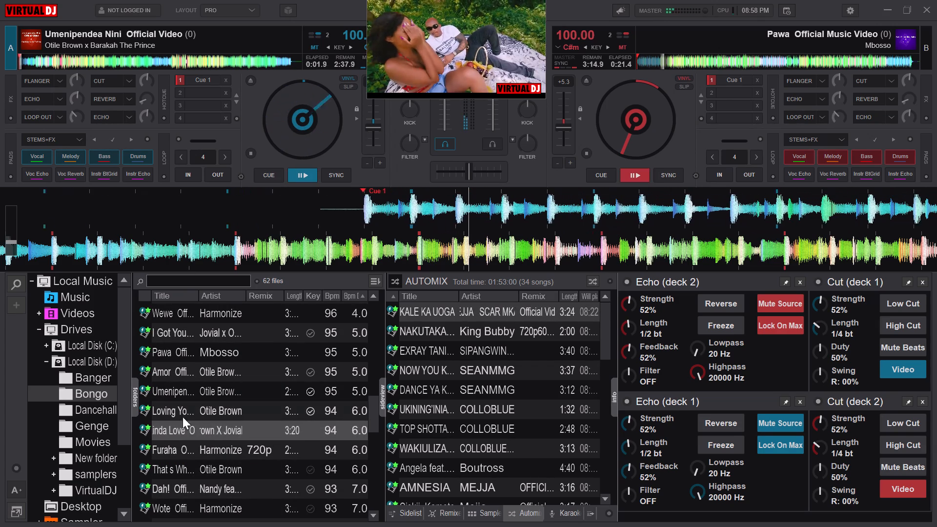
Load "Loving You" by Otile Brown onto deck B.
triple_click(187, 411)
triple_click(187, 411)
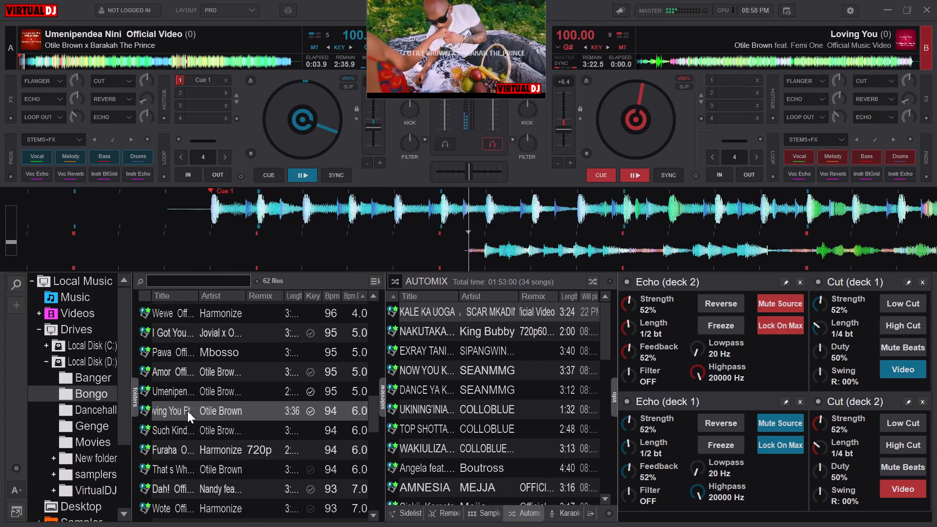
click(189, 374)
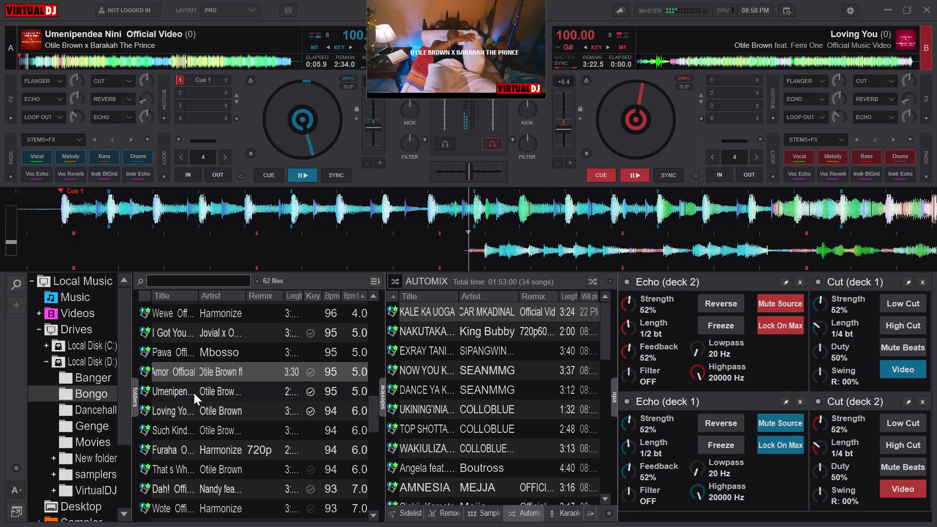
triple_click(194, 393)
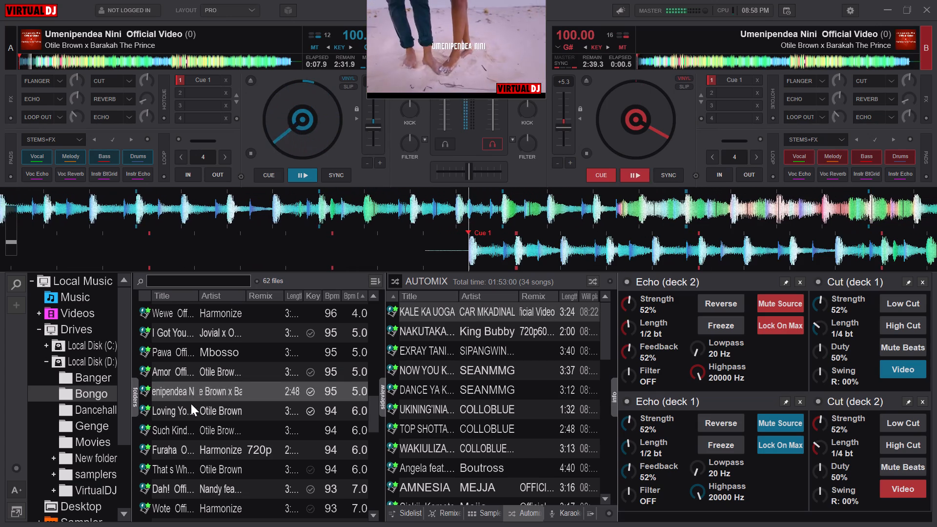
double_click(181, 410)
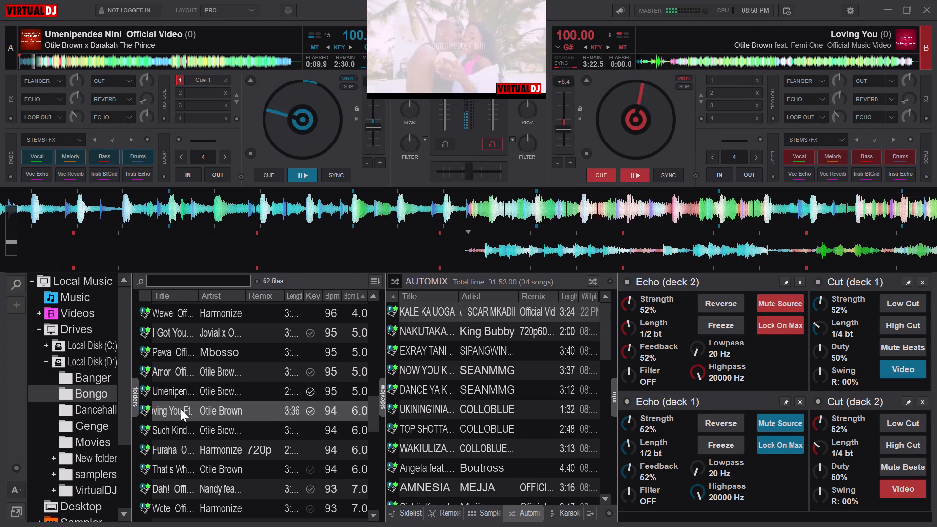
Set hot cue 1 at the start of "Loving You", exit "Umenipendea Nini" on deck A with Loop Out, and play deck B.
key(ctrl+1)
key(Tab)
key(e)
key(Tab)
key(space)
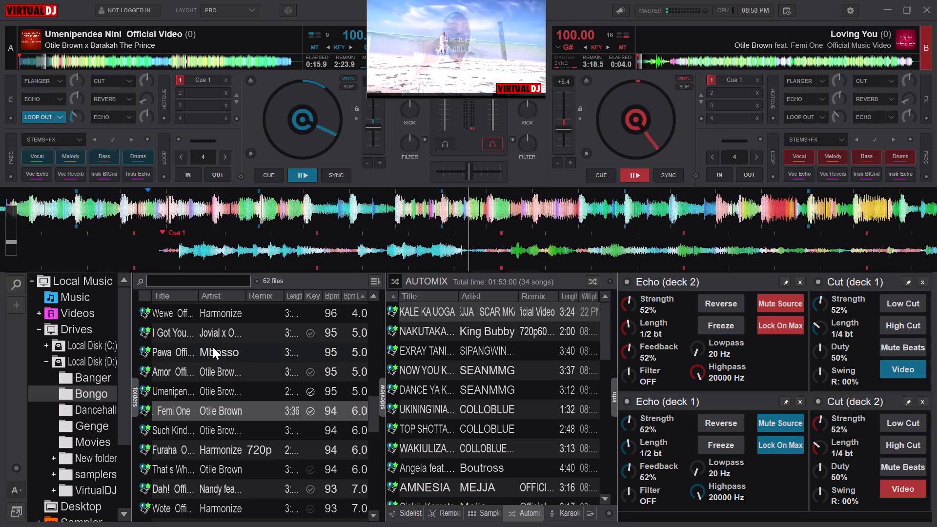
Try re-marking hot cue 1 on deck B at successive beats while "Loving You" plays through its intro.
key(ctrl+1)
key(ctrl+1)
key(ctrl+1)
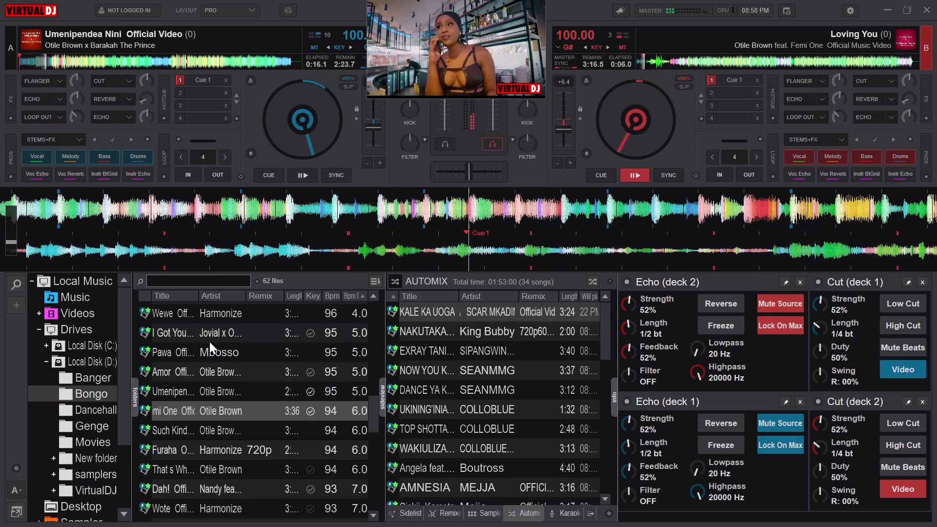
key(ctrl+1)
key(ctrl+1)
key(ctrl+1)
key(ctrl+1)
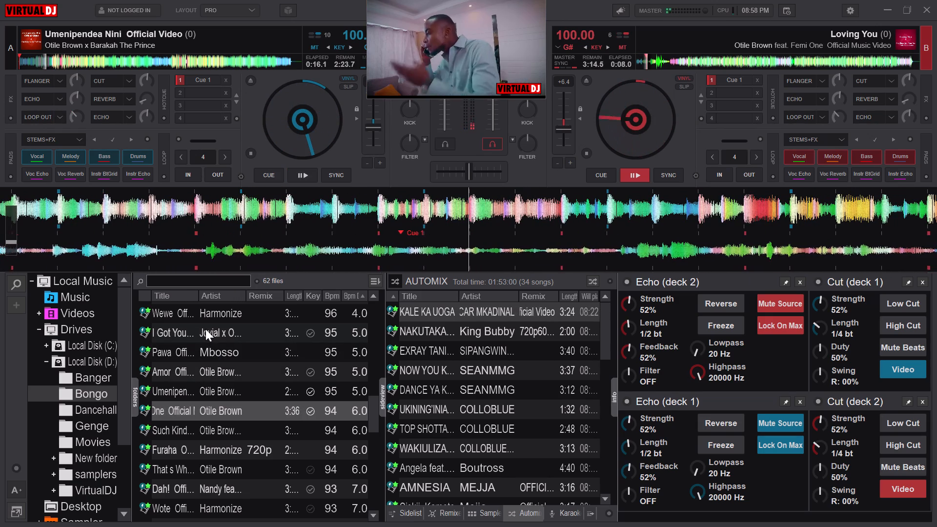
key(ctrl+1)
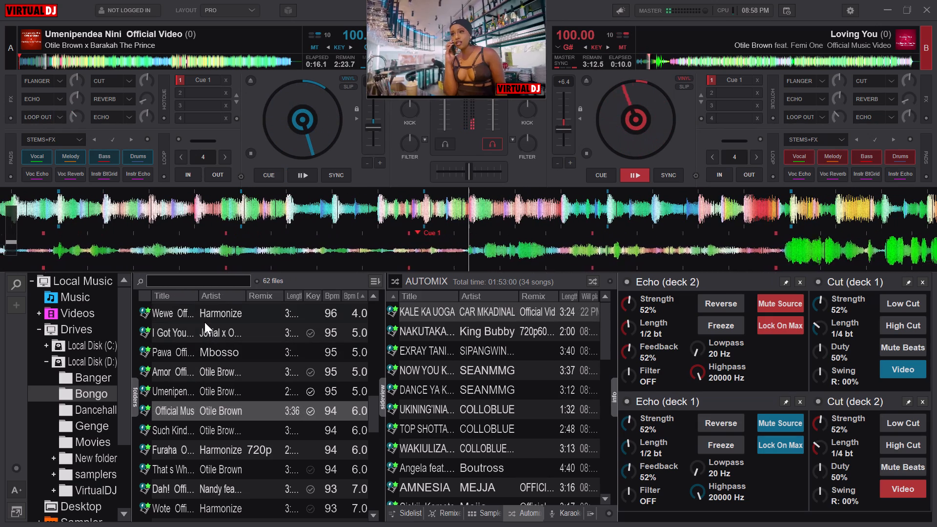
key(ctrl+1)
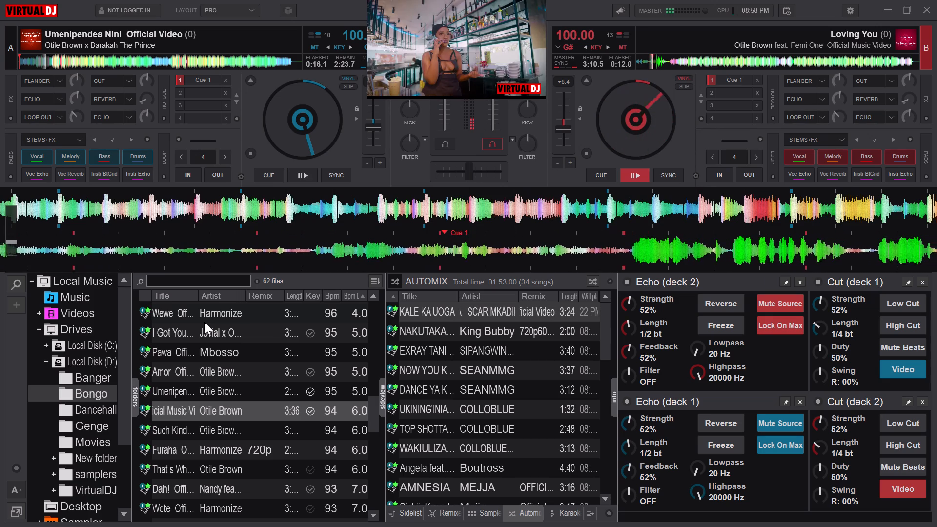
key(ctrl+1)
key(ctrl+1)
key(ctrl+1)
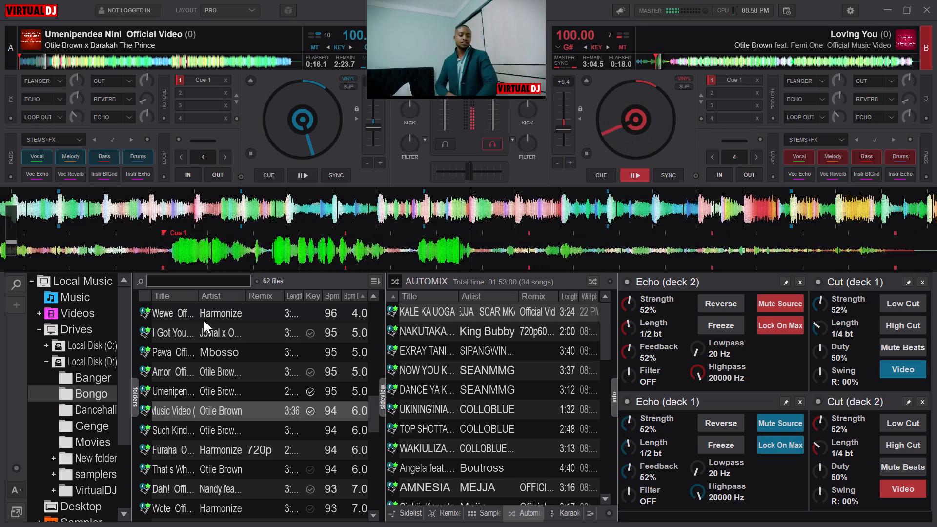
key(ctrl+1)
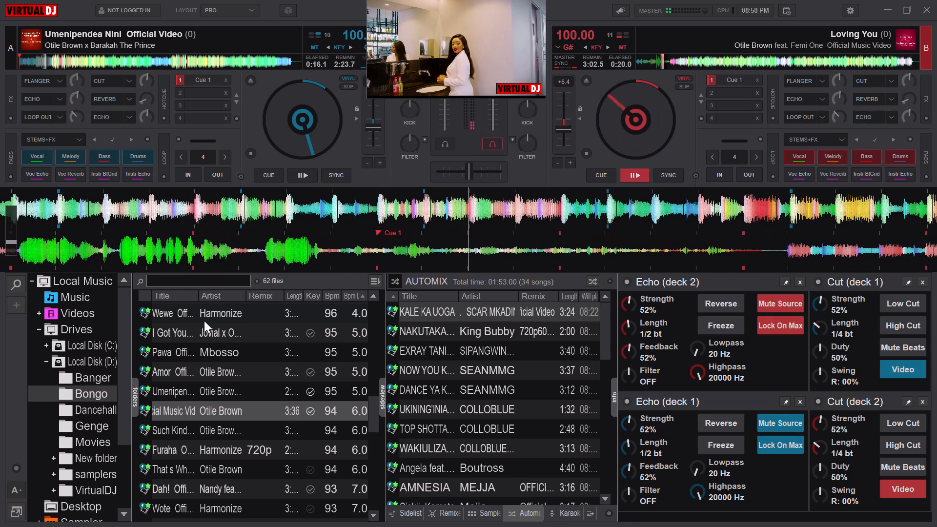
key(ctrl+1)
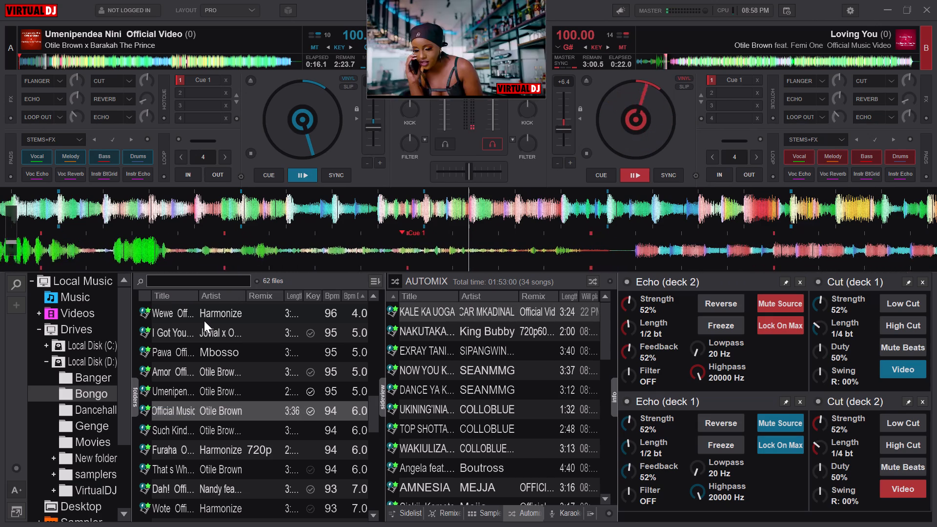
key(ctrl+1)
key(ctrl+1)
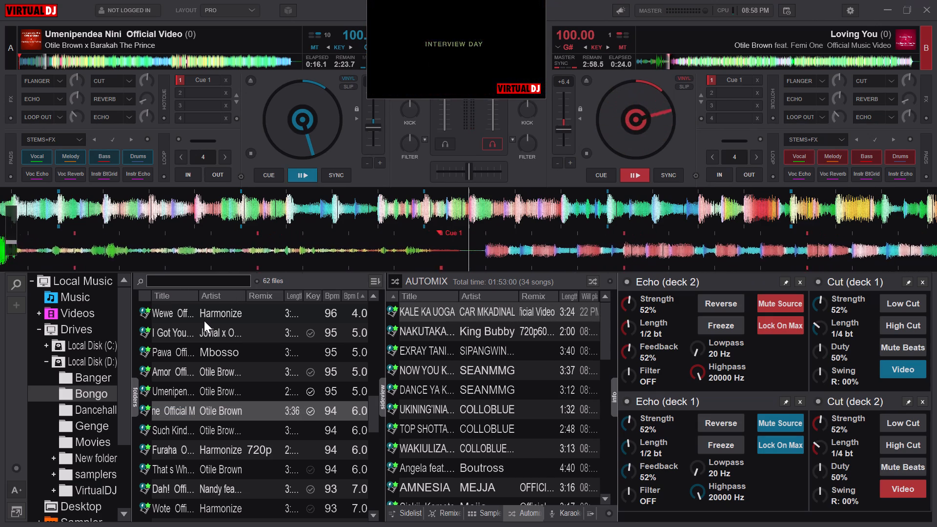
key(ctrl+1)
Fine-position "Loving You" on deck B where the music enters at about 0:24, reset hot cue 1 there, and play from it.
key(c)
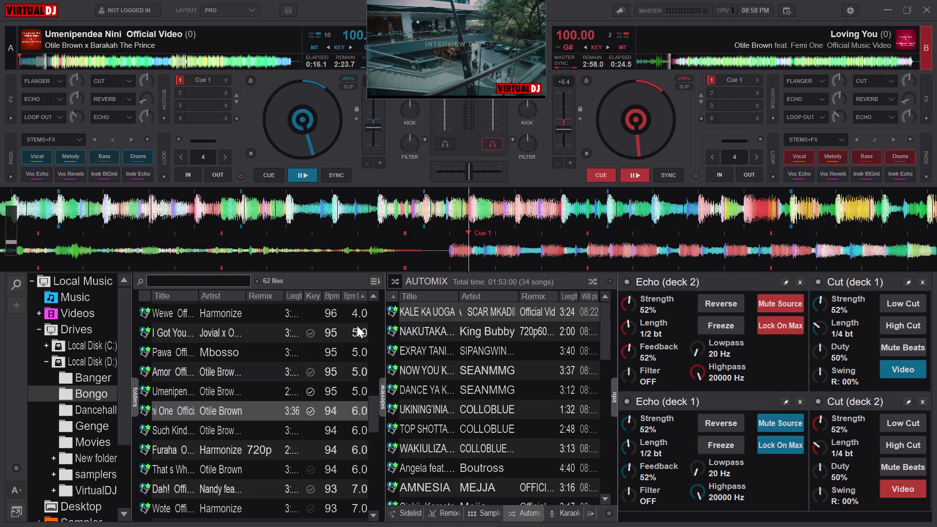
drag(511, 254, 532, 242)
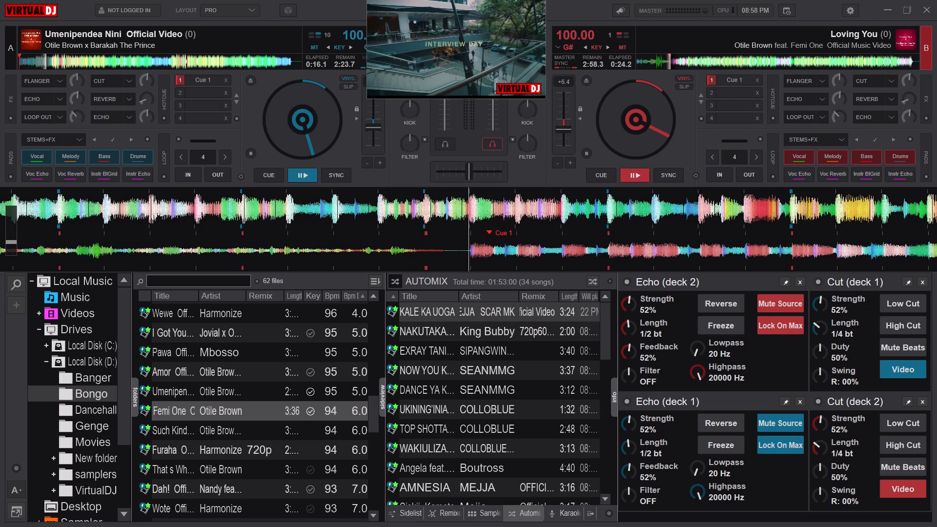
drag(532, 242, 530, 242)
key(ctrl+1)
key(space)
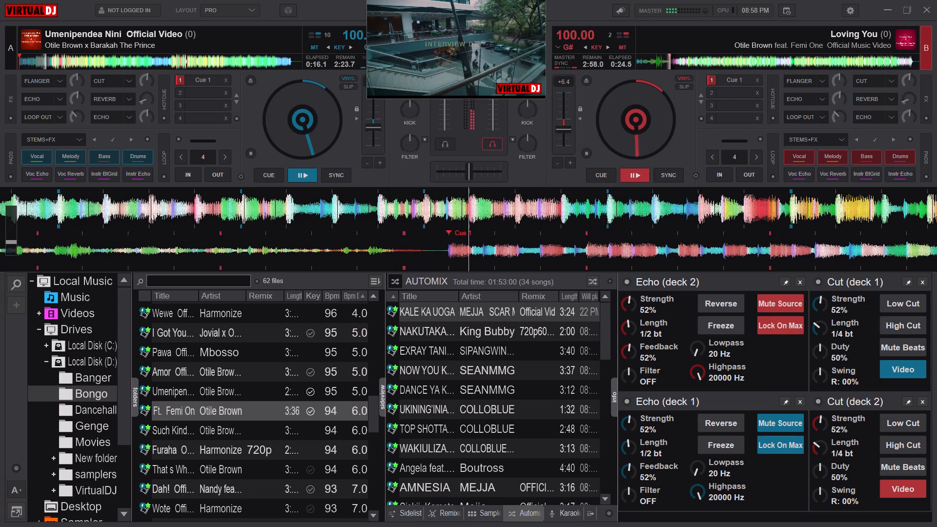
Load "Such Kinda Love" by Otile Brown X Jovial onto deck A, set hot cue 1 at its start, and play it.
triple_click(229, 426)
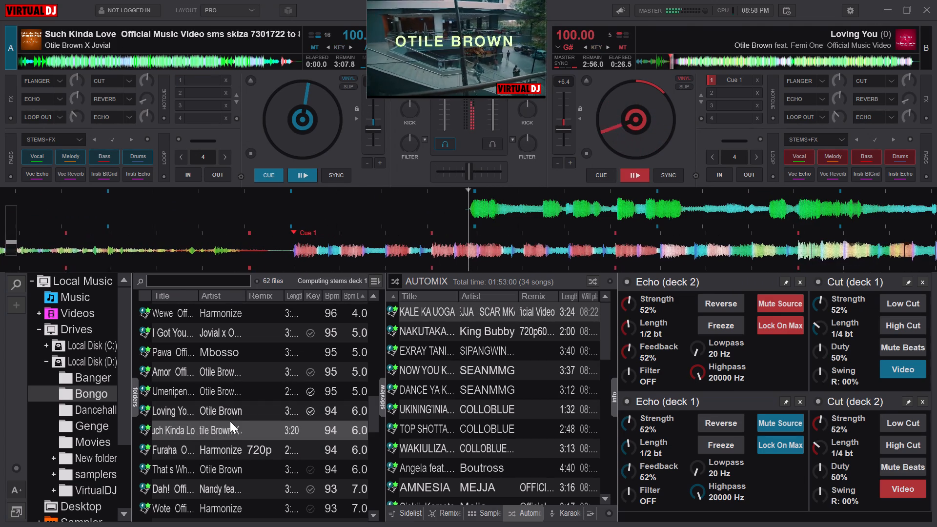
key(ctrl+1)
key(space)
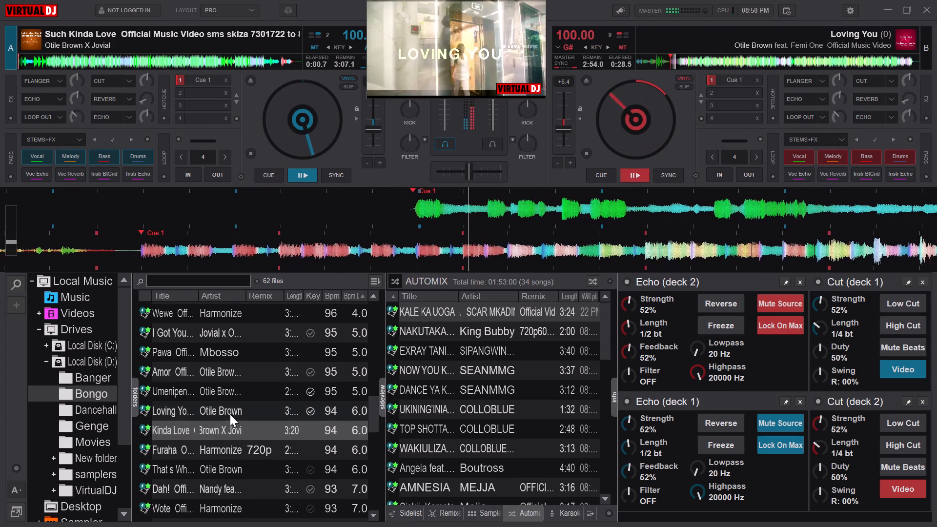
Exit "Loving You" on deck B with Echo and Loop Out, switching the Echo off once it has faded.
key(Tab)
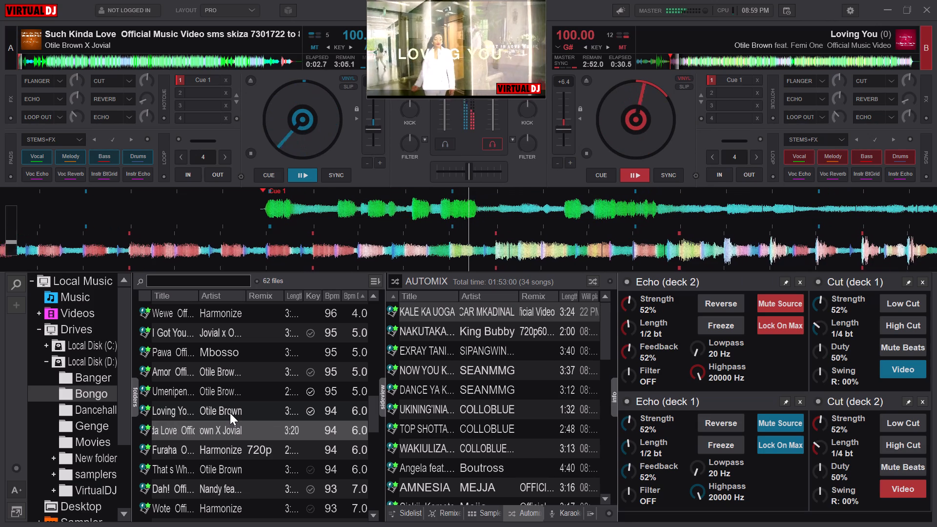
text(we)
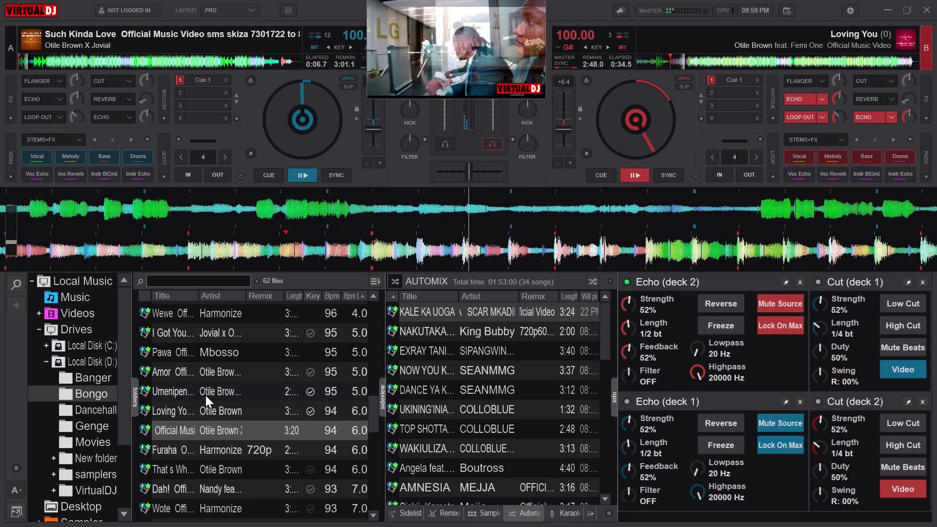
key(w)
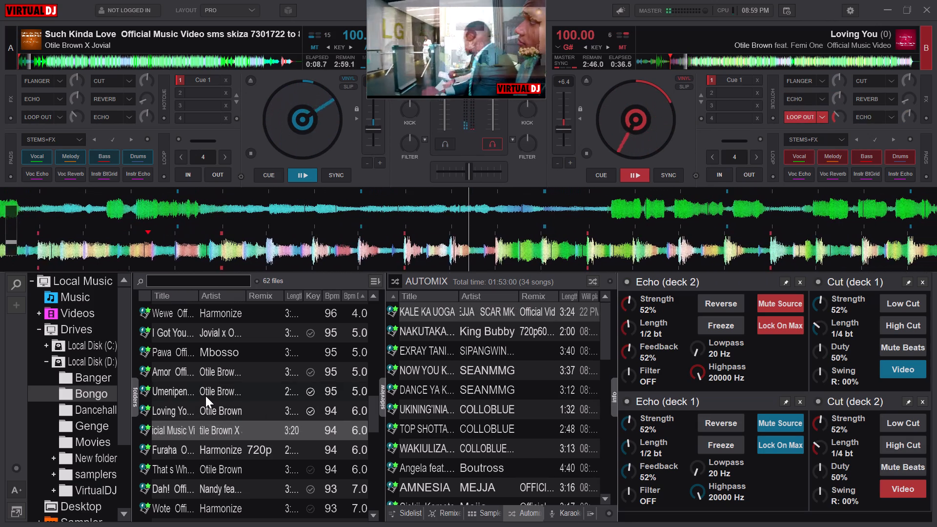
Load "Furaha" by Harmonize onto deck B, preview its opening, and set hot cue 1 at the initial cue point.
double_click(185, 448)
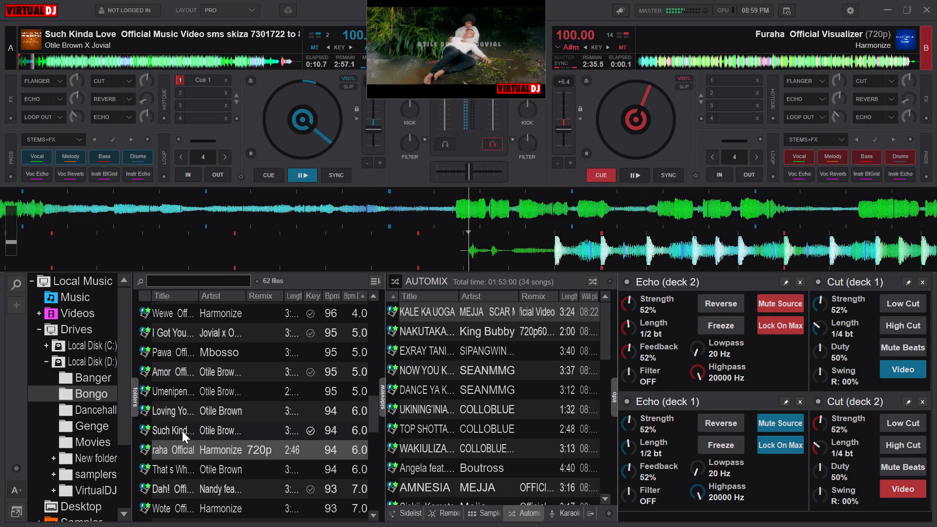
key(space)
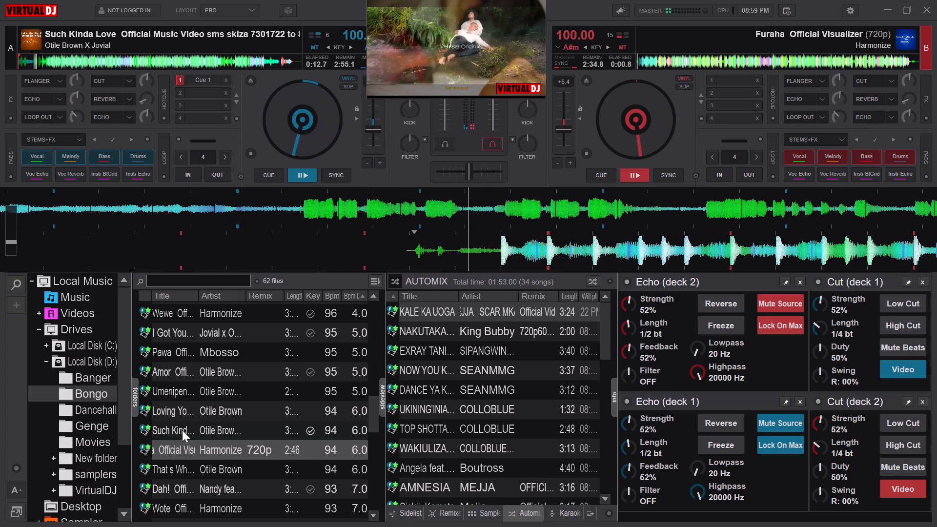
key(c)
key(ctrl+1)
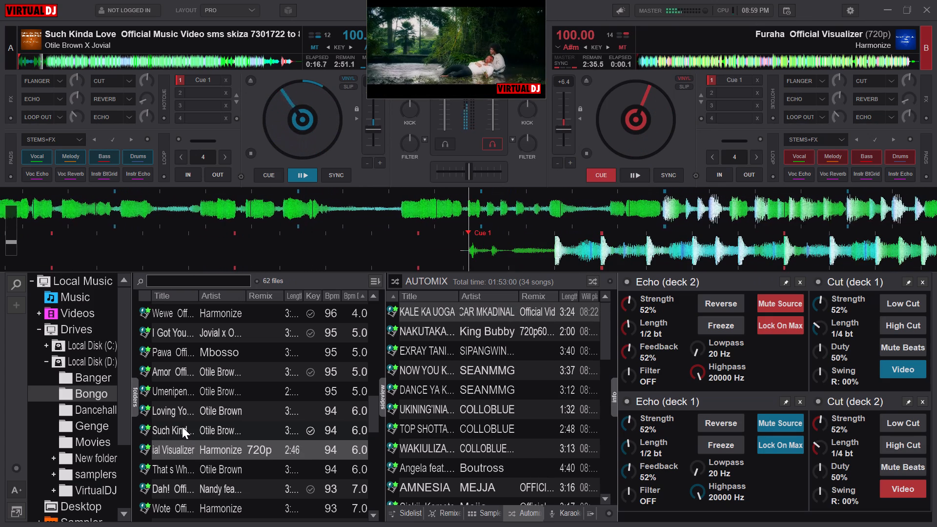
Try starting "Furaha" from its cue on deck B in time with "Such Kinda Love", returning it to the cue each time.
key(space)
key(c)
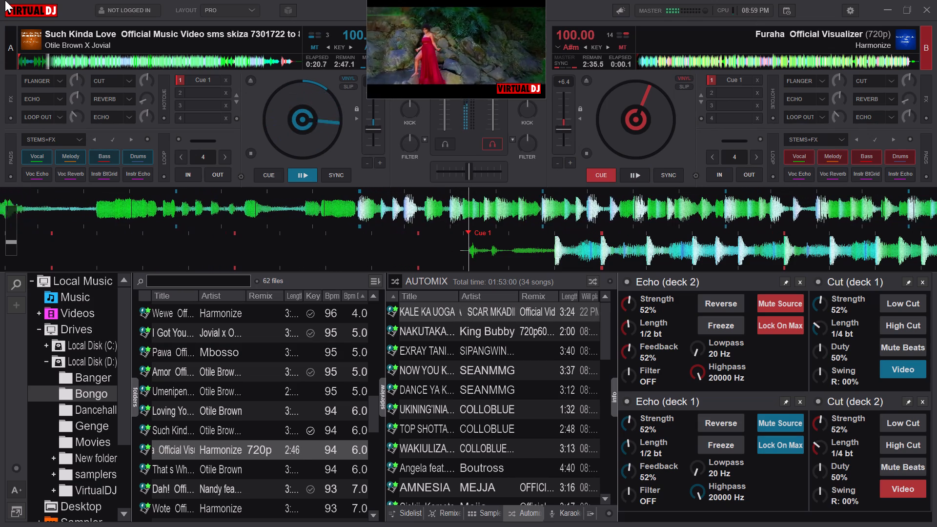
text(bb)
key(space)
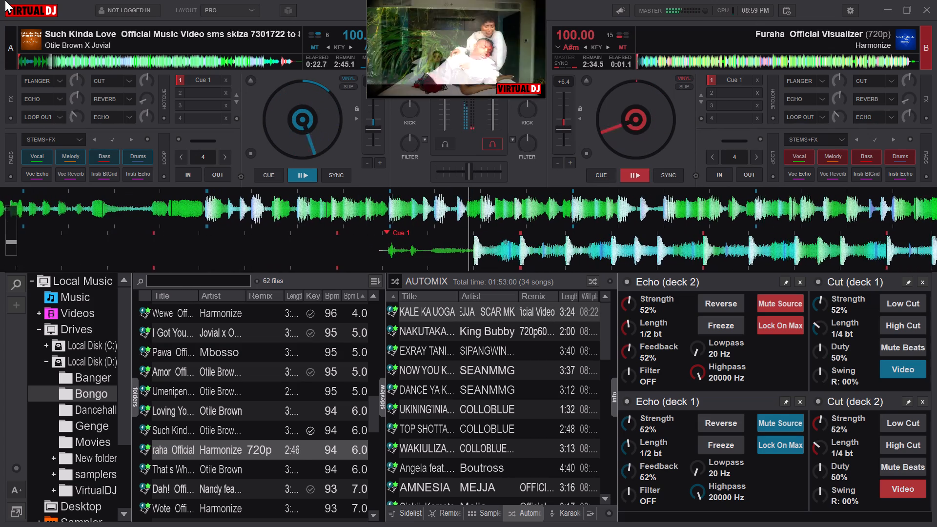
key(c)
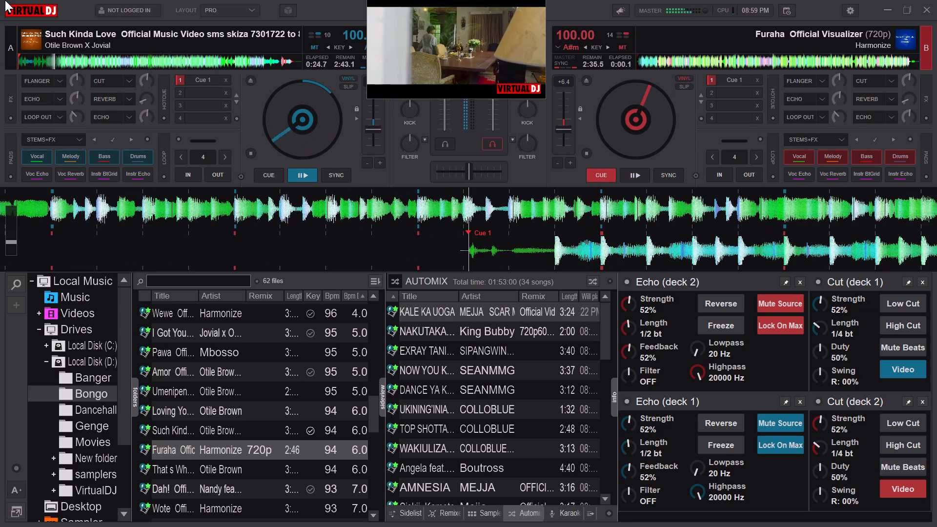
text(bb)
Play "Furaha" from its cue on deck B and nudge it until its beats line up with "Such Kinda Love".
key(space)
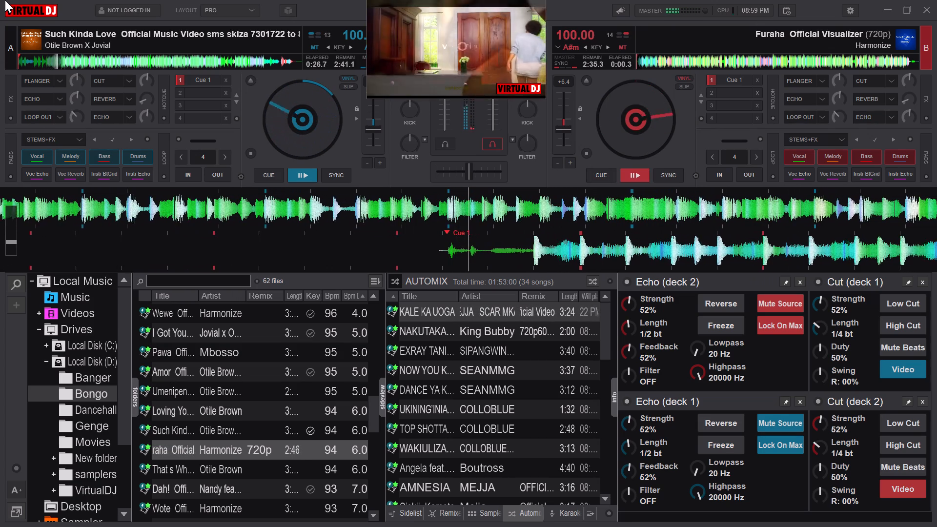
key(Right)
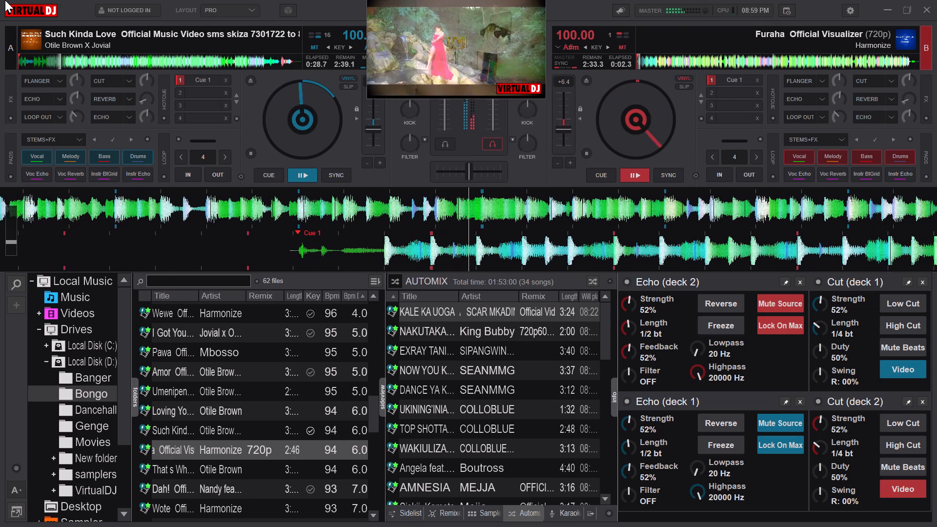
key(Right)
key(Right)
key(Right)
key(Right)
key(Right)
key(Right)
key(Right)
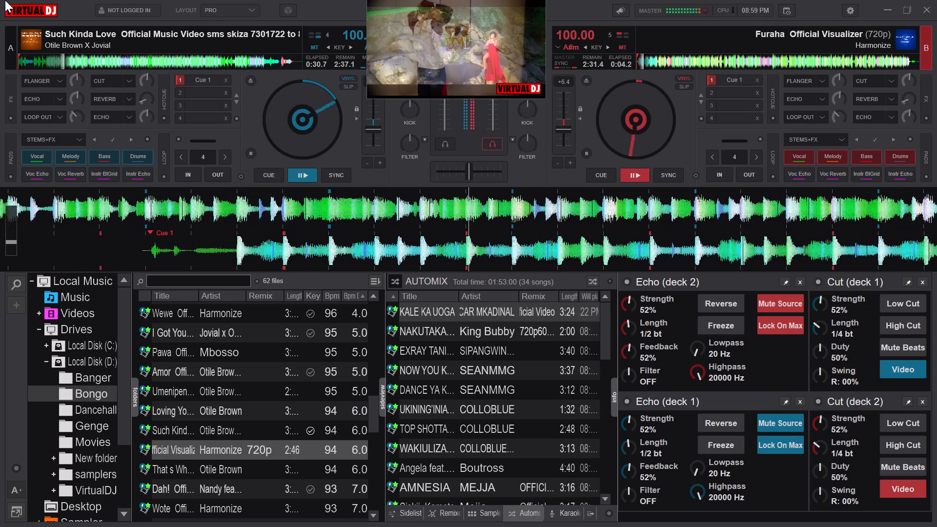
Exit "Such Kinda Love" on deck A using the high-pass filter, the Cut effect and Loop Out.
key(Tab)
key(x)
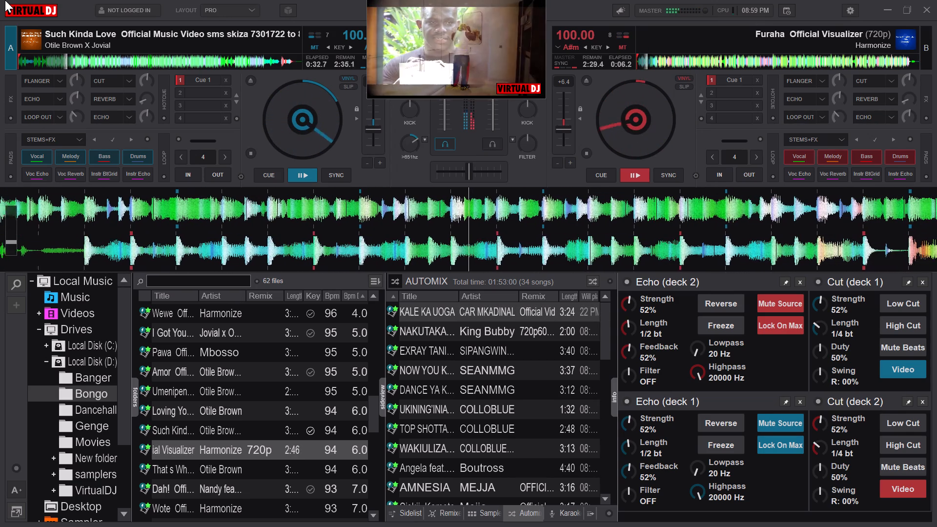
text(qj)
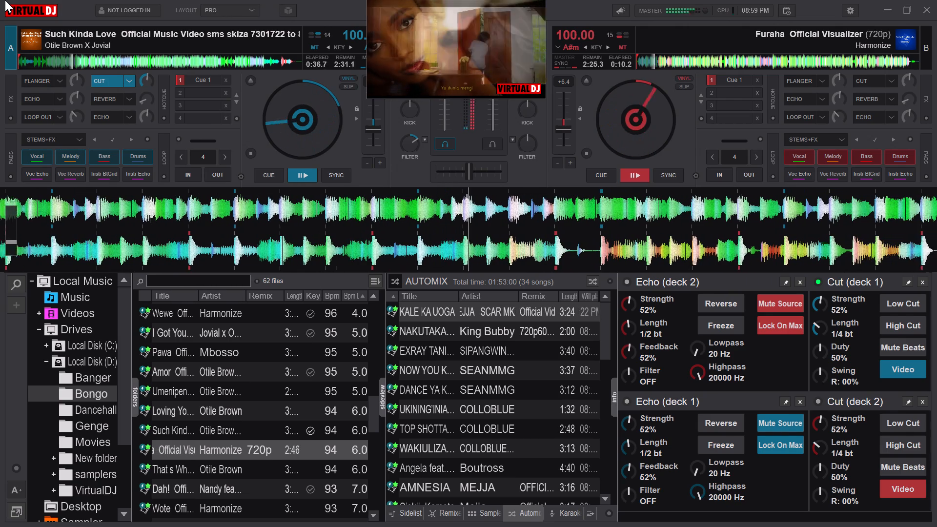
key(e)
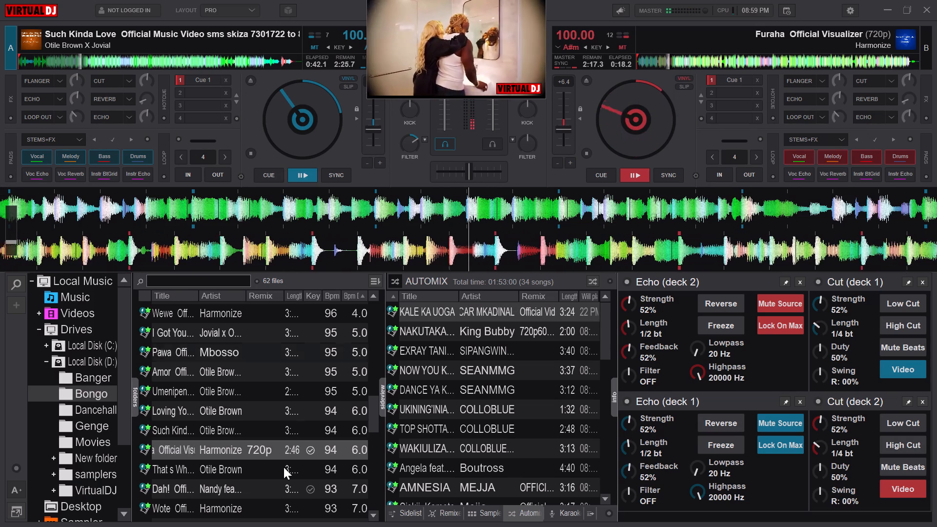
Load "That s Why I Love You" by Otile Brown onto deck A, reset the deck's filter, and set hot cue 1 at its first beat.
triple_click(247, 464)
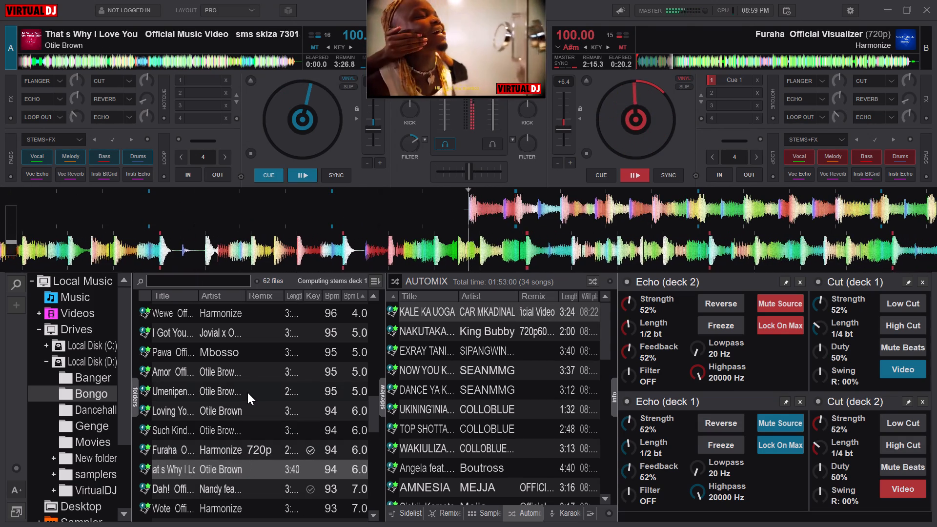
text(bbbb)
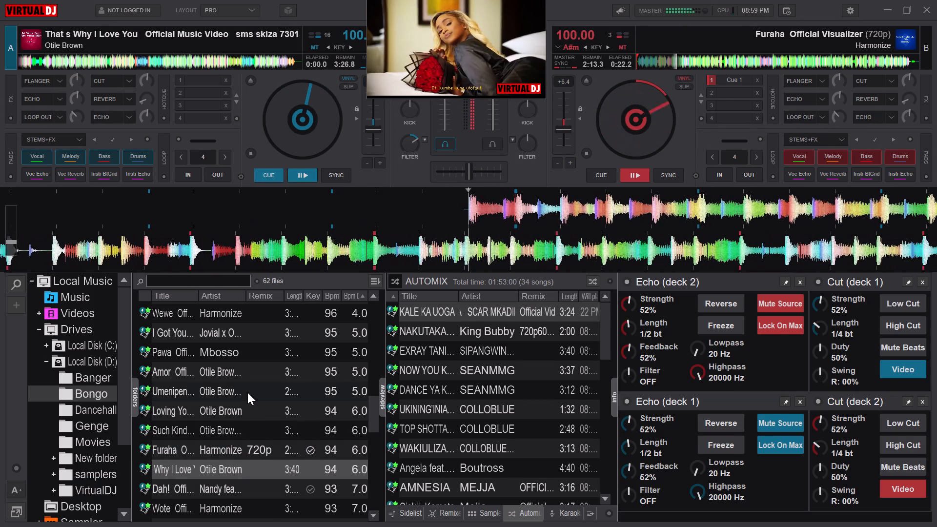
key(z)
key(ctrl+1)
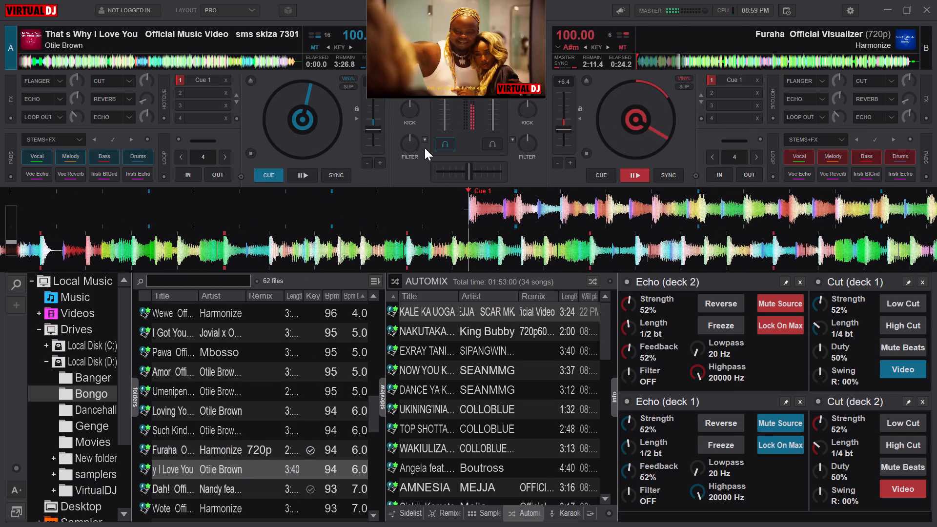
Show the video output full screen.
double_click(458, 68)
Rehearse the cue start of "That s Why I Love You" on deck A, and play it in time with "Furaha".
text(bb)
text(bb)
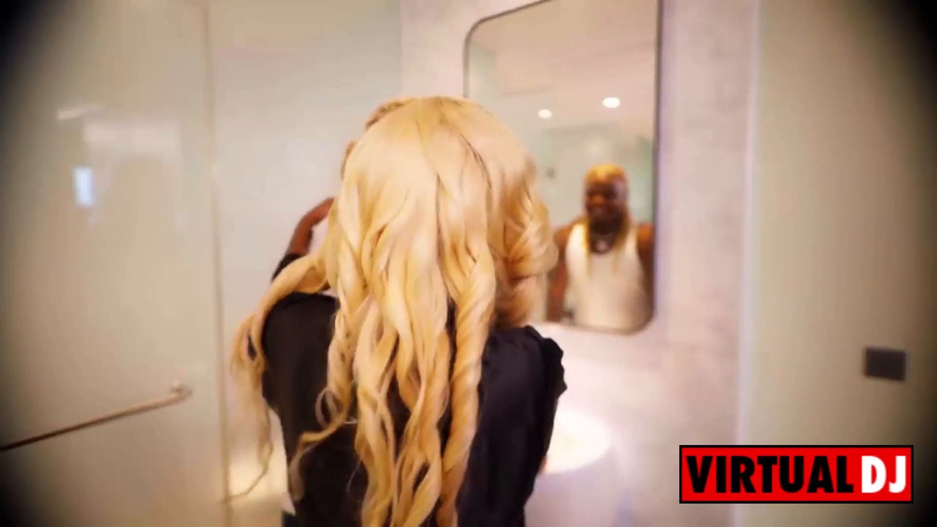
text(bb)
key(space)
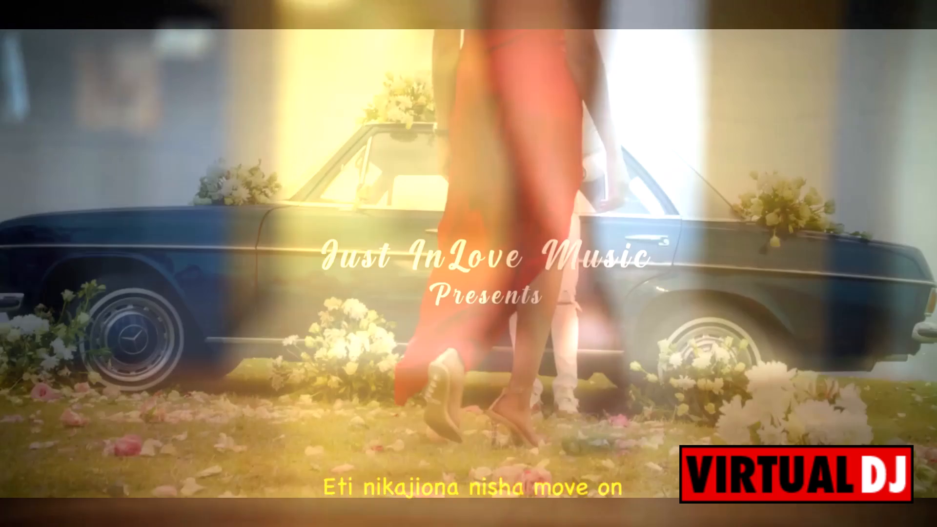
Exit "Furaha" on deck B using the high-pass filter and Loop Out.
key(Tab)
key(x)
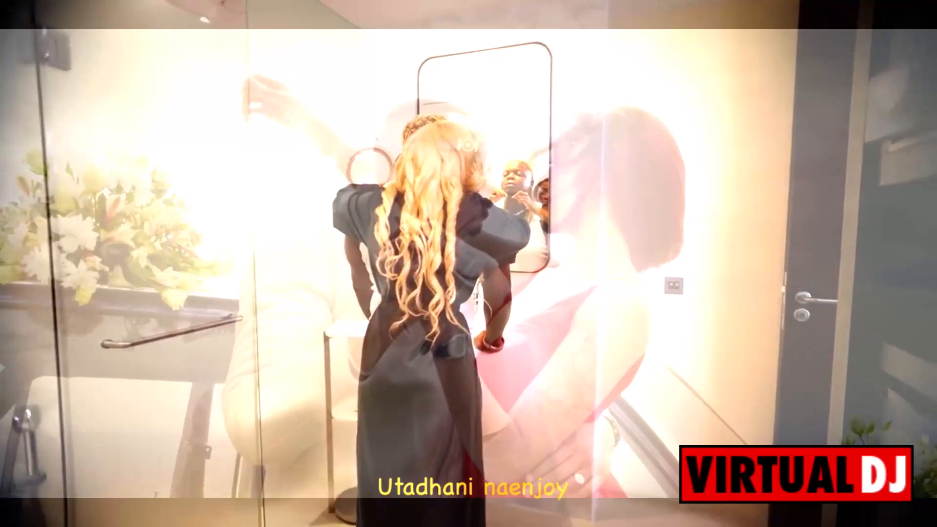
key(q)
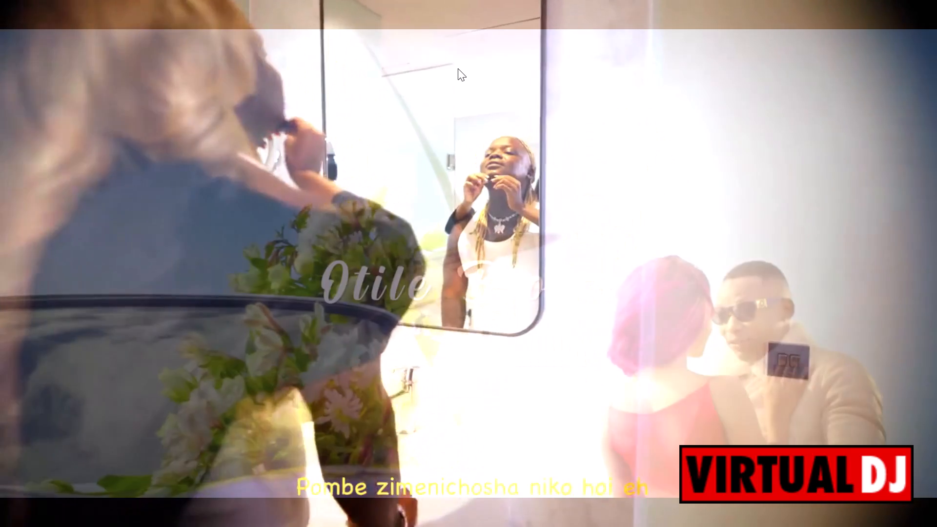
text(qj)
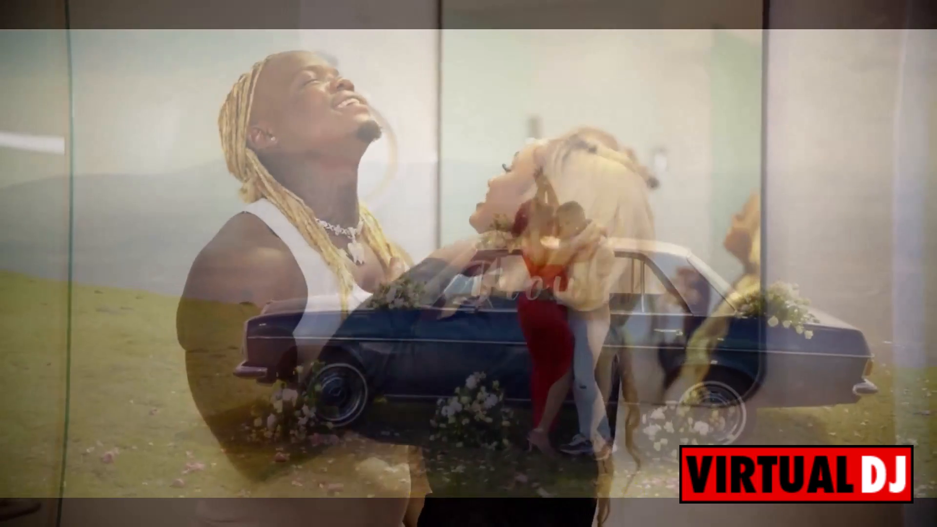
key(e)
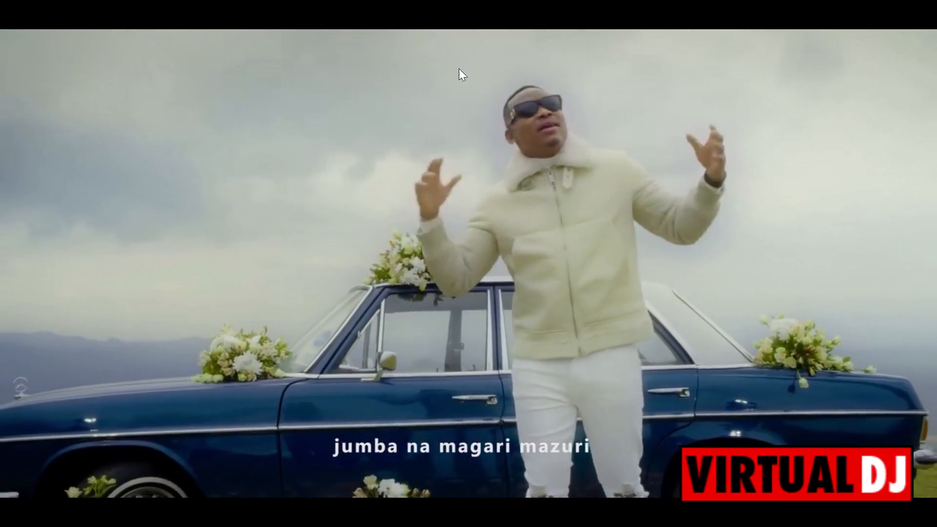
Leave the full-screen video view and minimize the video window.
double_click(404, 137)
right_click(451, 225)
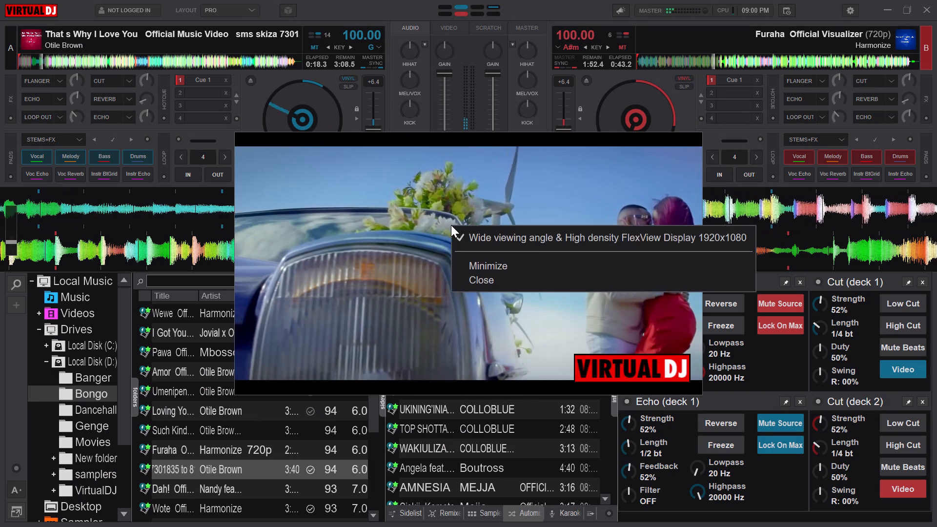
click(499, 263)
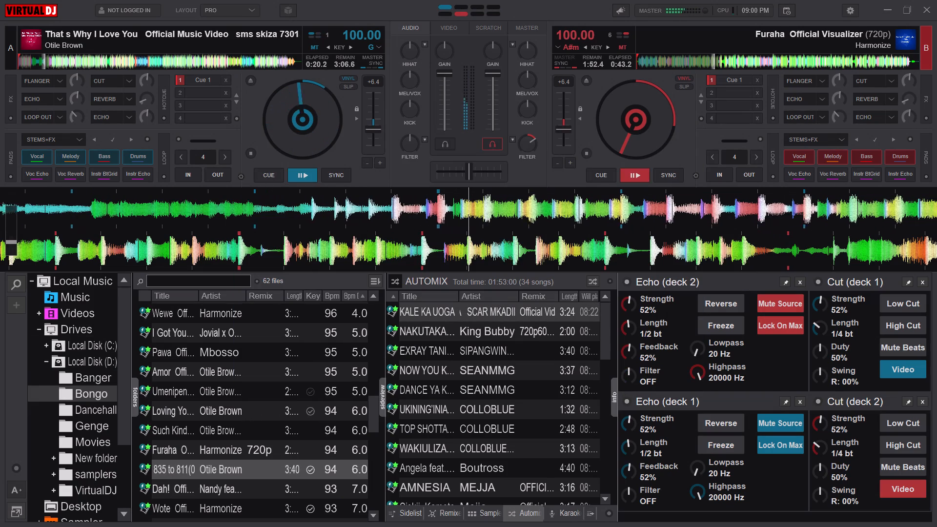
Load "Dah!" by Nandy feat. Alikiba onto deck B and set hot cue 1 at about 0:19.6, where the music enters.
scroll(349, 385, down, 1)
double_click(311, 454)
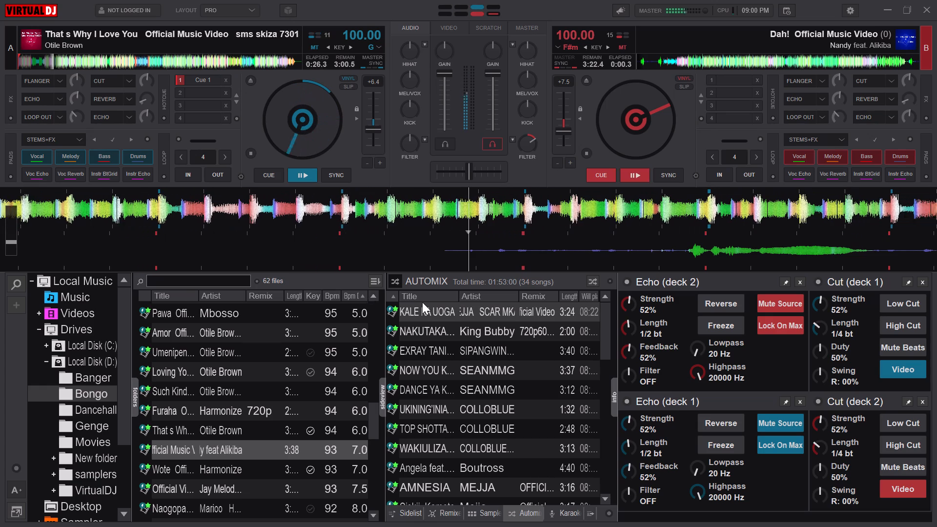
click(660, 65)
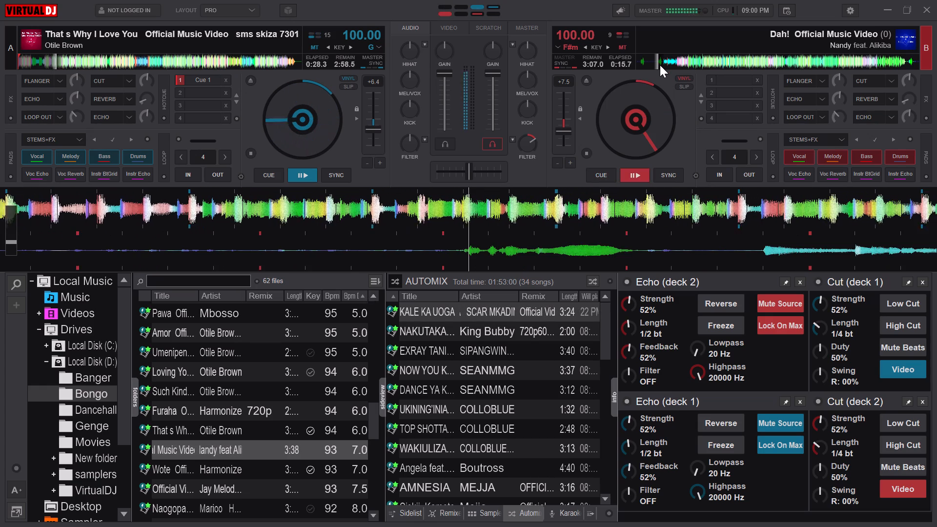
drag(592, 251, 394, 235)
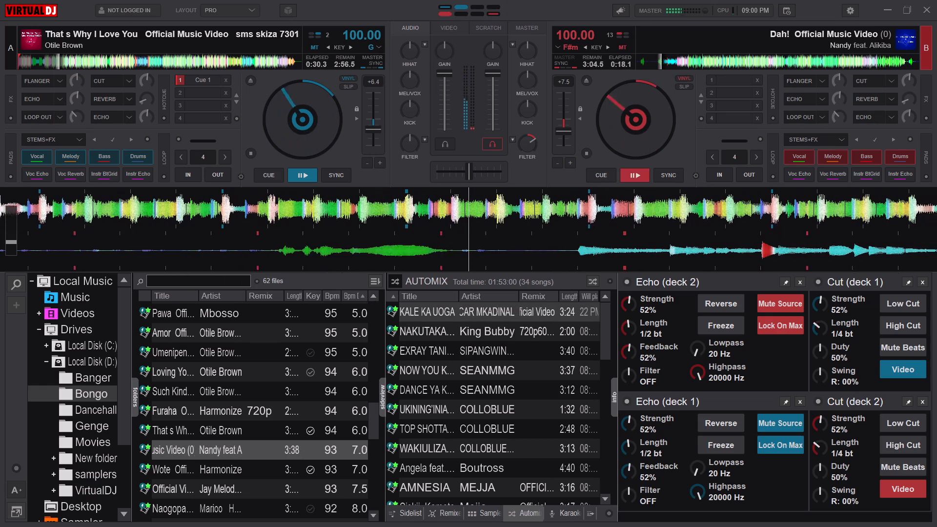
drag(394, 235, 370, 228)
drag(648, 255, 577, 218)
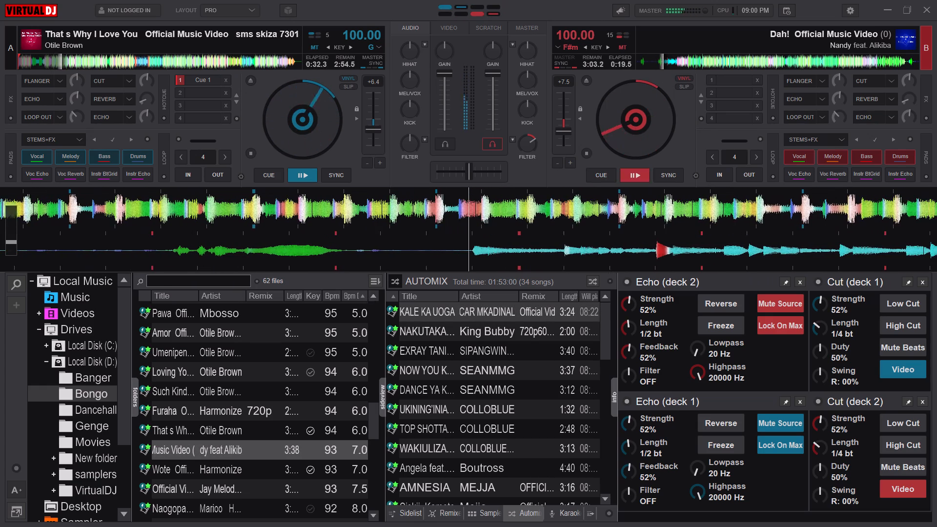
drag(577, 218, 575, 216)
key(ctrl+1)
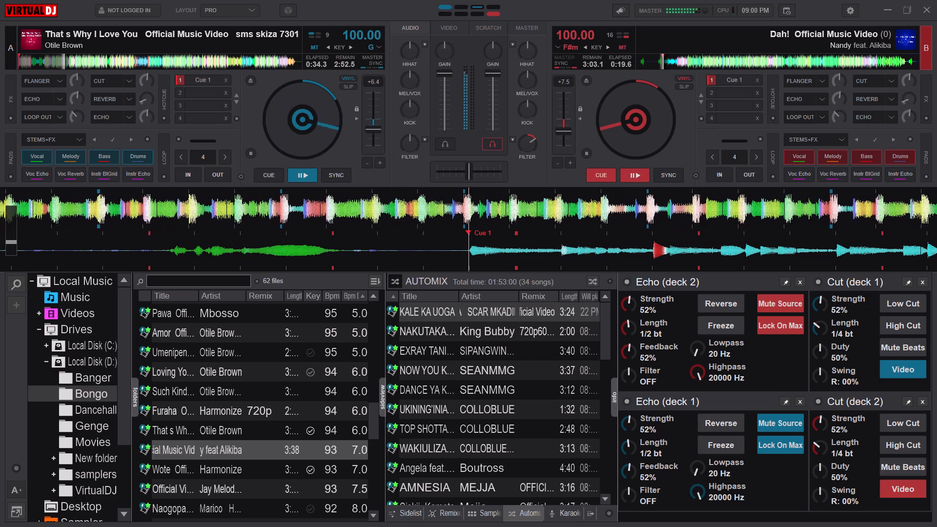
Reset deck B's filter, play "Dah!" from its cue and nudge it until its beats line up with "That s Why I Love You".
key(z)
key(space)
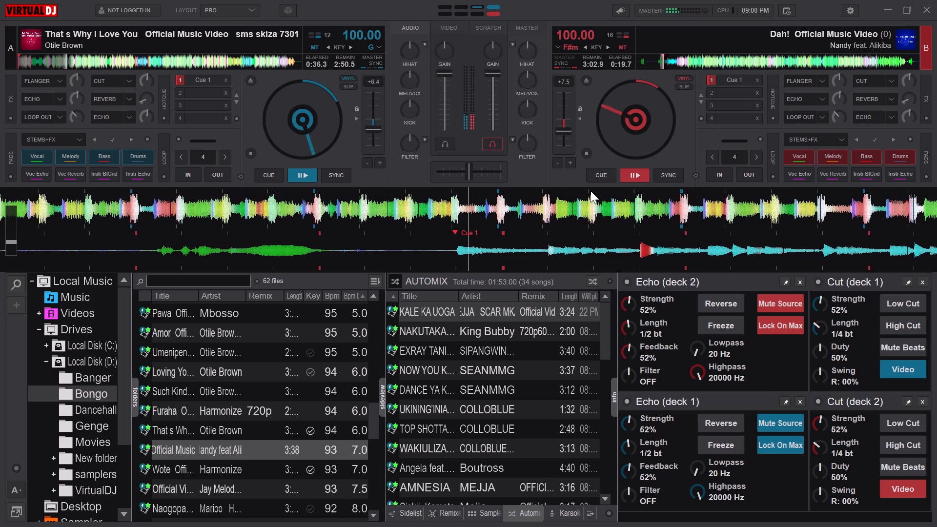
key(Left)
key(Left)
key(Left)
key(Left)
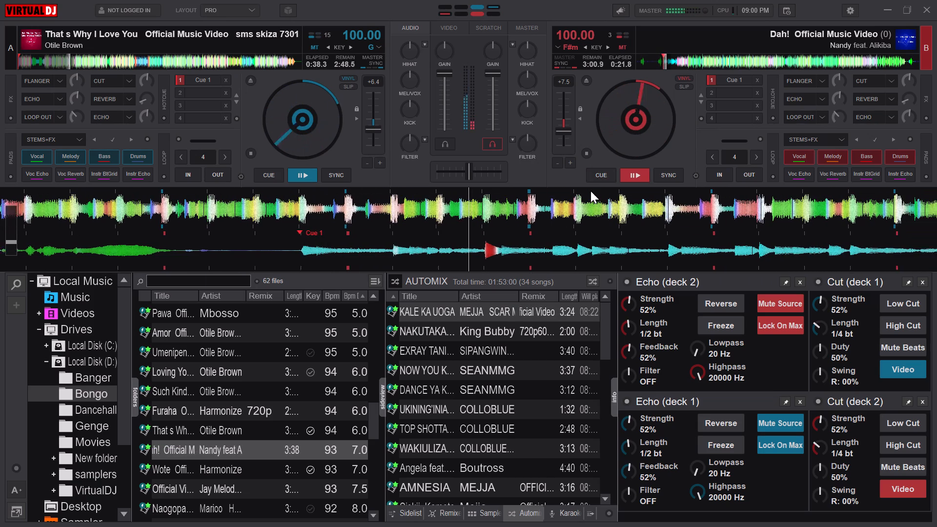
key(Left)
key(Left)
Exit "That s Why I Love You" on deck A with the high-pass filter and Loop Out, and reset the filter.
key(Tab)
key(x)
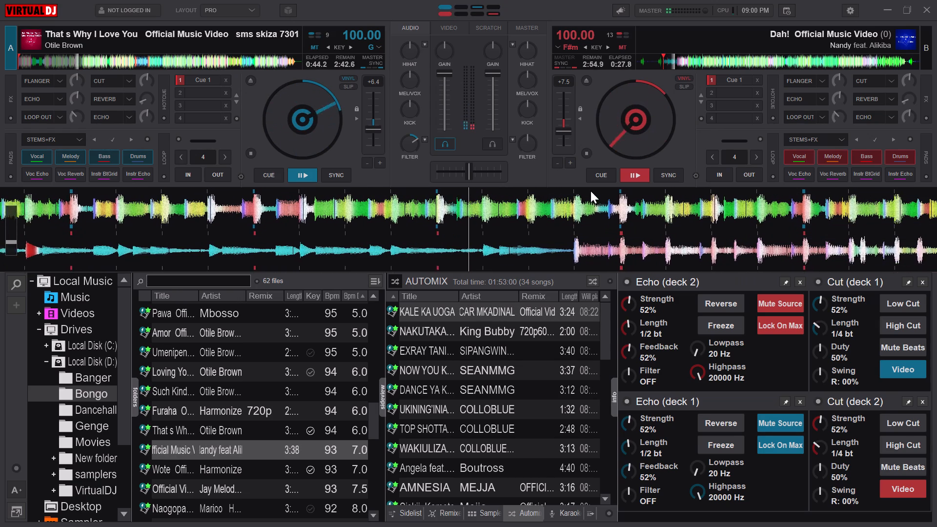
key(e)
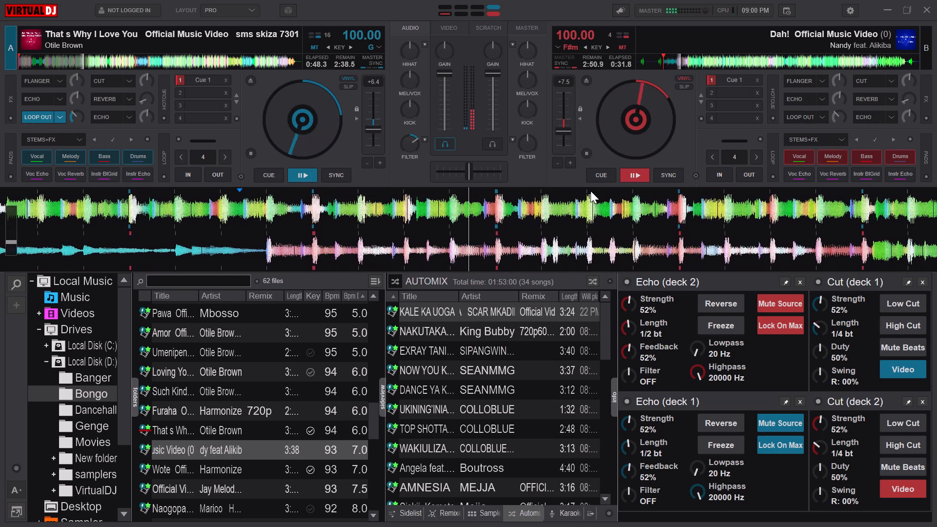
text(ze)
key(e)
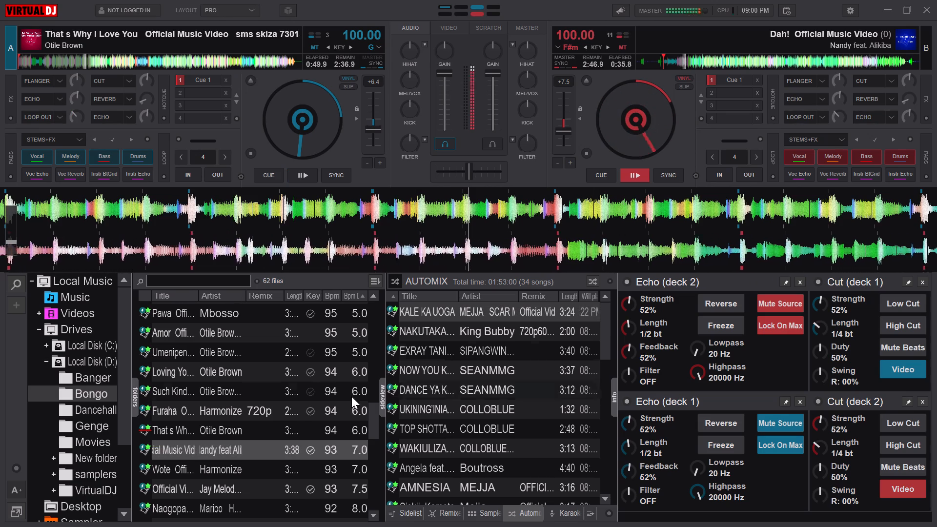
Load "Wote" by Harmonize onto deck A and set hot cue 1 at its first beat, about 0:00.1.
double_click(264, 473)
text(bb)
key(ctrl+1)
Rehearse the cue start of "Wote", play it on deck A and nudge it into time with "Dah!".
text(bb)
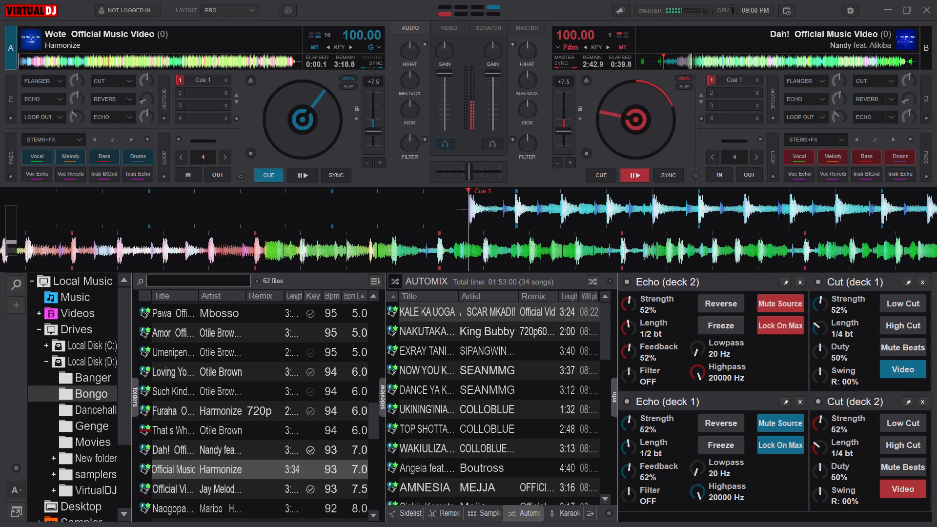
text(bb)
key(space)
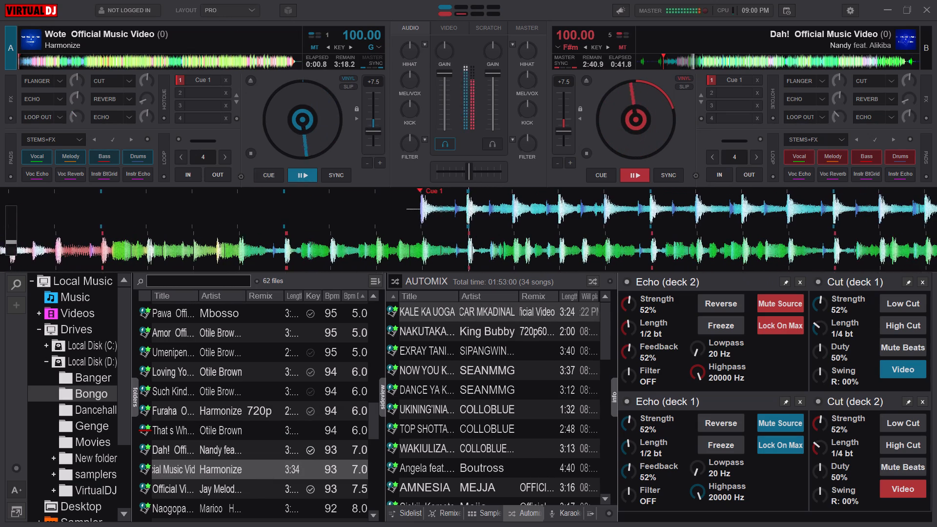
key(Right)
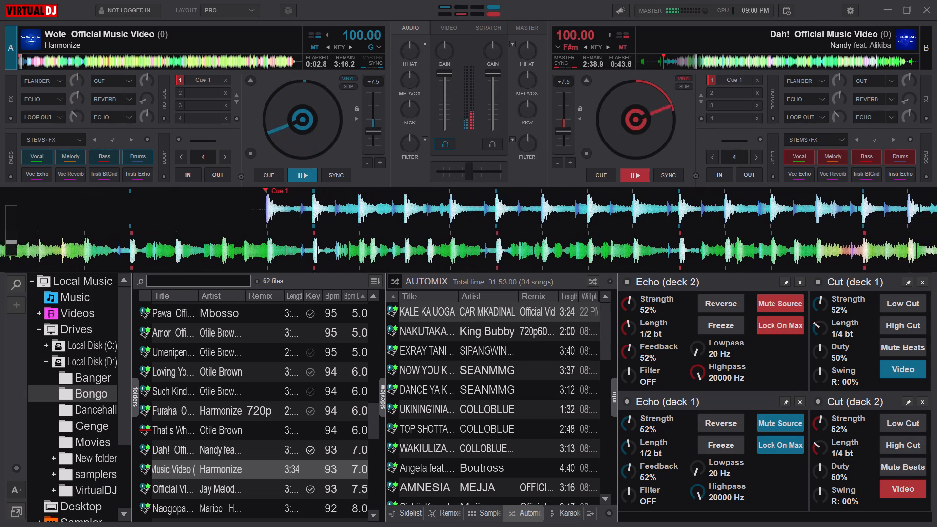
Exit "Dah!" on deck B using the high-pass filter and Loop Out, and return the track to its cue.
key(Tab)
key(x)
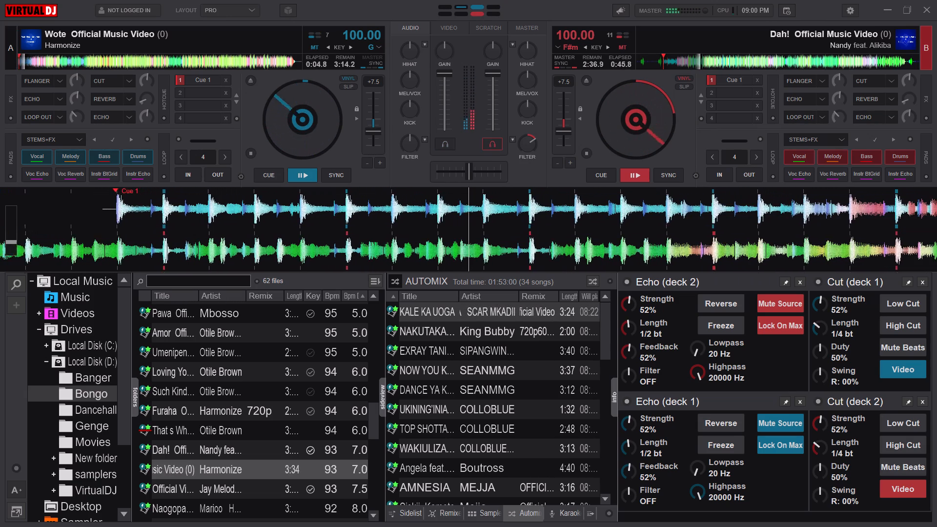
key(e)
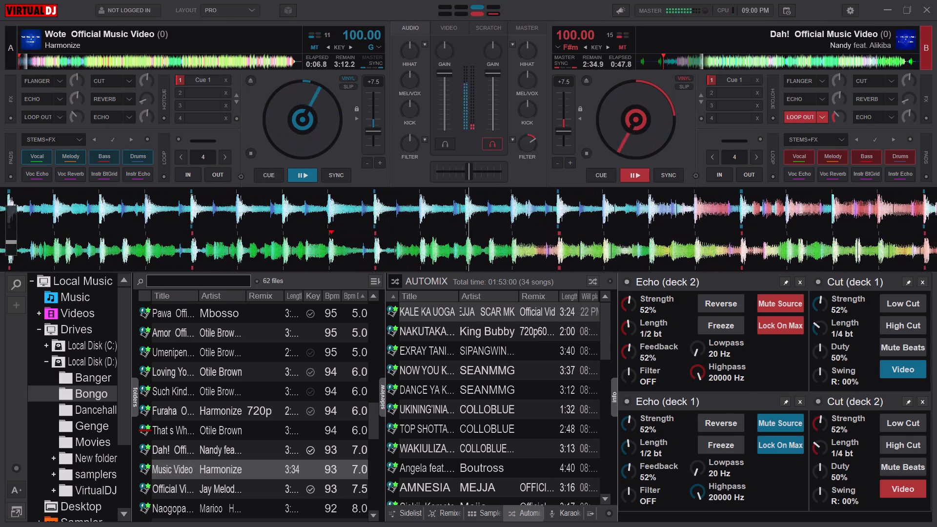
text(ce)
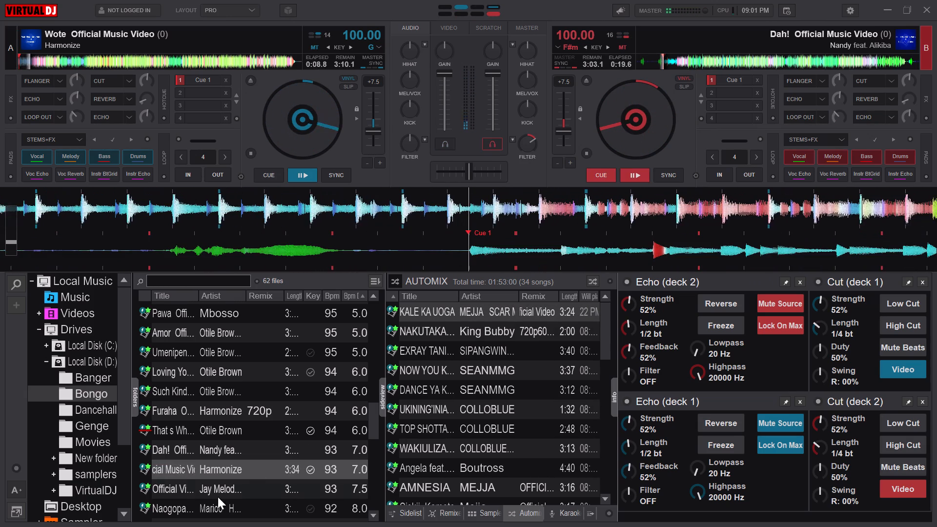
Load "Official Video" by Jay Melody Nitasema onto deck B and set hot cue 1 at the very start.
double_click(185, 487)
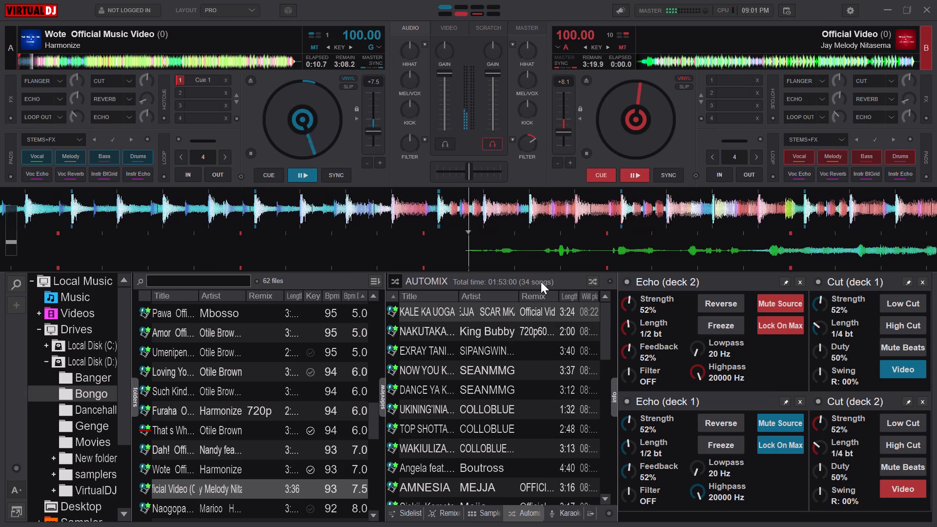
key(ctrl+1)
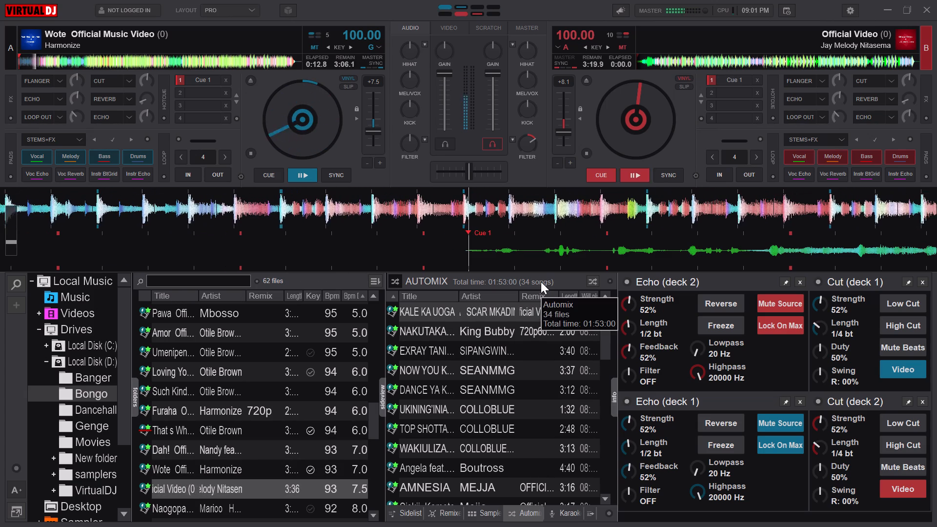
Echo out "Wote" on deck A, play the Jay Melody track on deck B and reset deck B's filter.
key(Tab)
key(w)
key(Tab)
key(space)
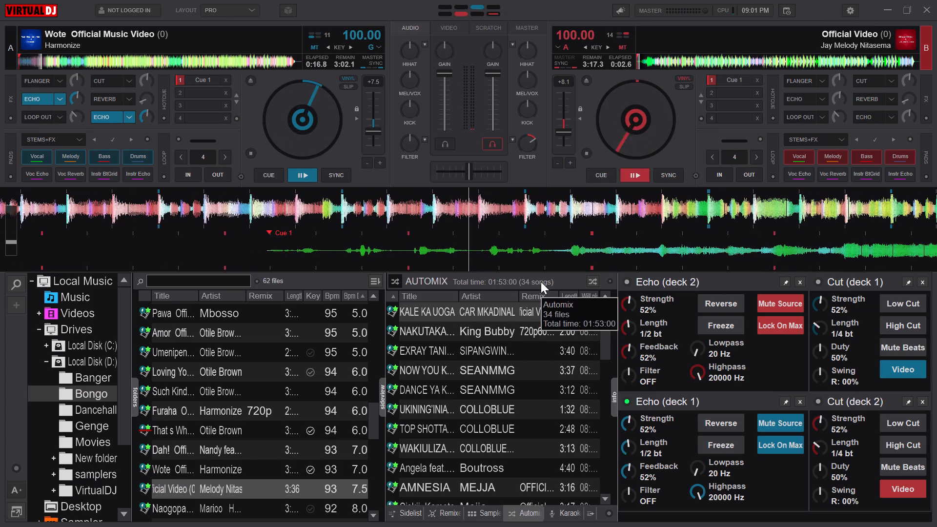
key(z)
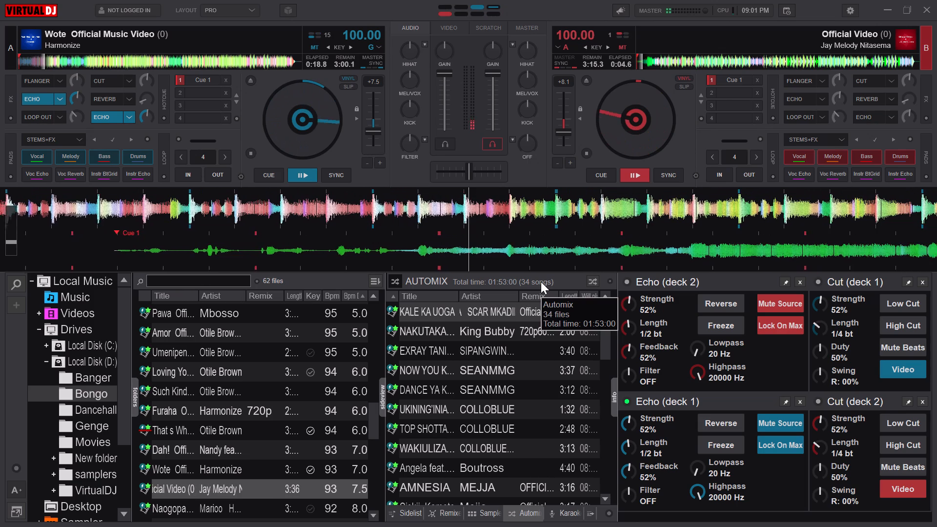
Re-set hot cue 1 on deck B during playback until it marks the drum entry at about 0:13.2.
key(ctrl+1)
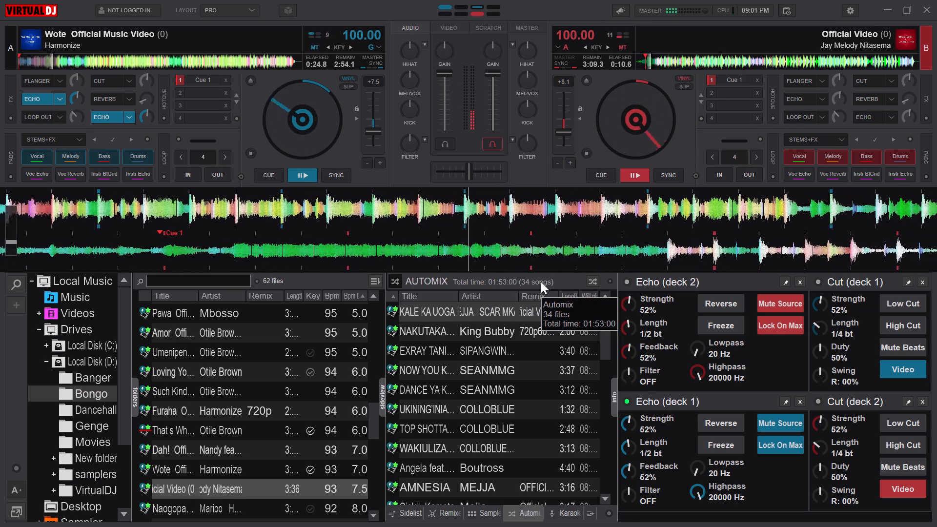
key(ctrl+1)
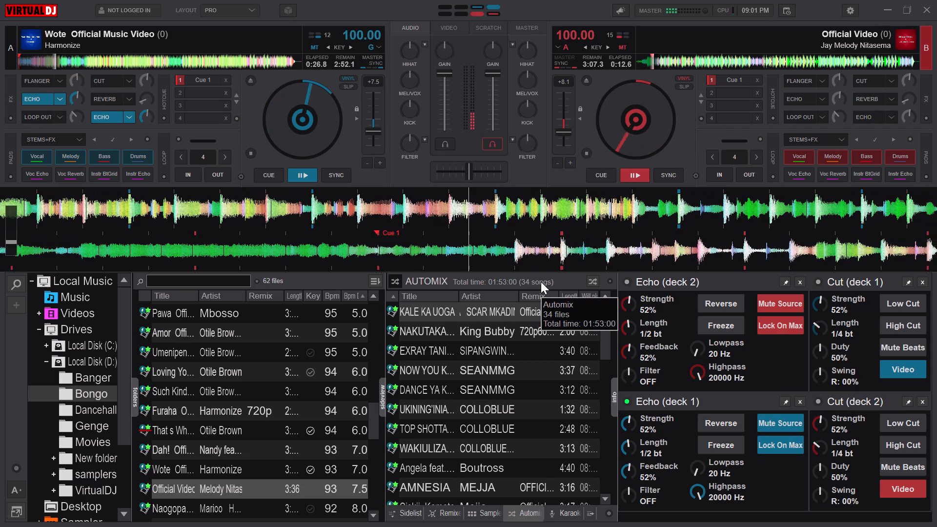
key(ctrl+1)
Return the Jay Melody track on deck B to its new cue and restart playback from there.
key(c)
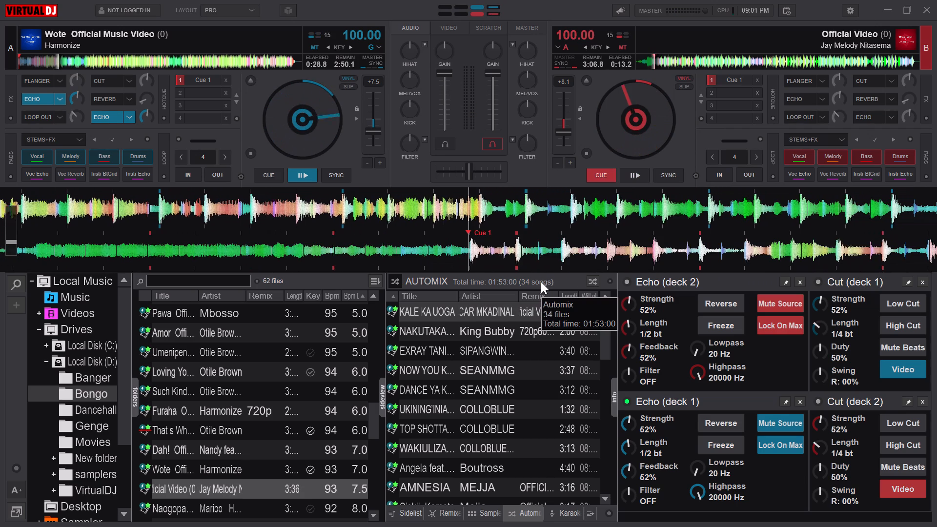
text(bb)
key(space)
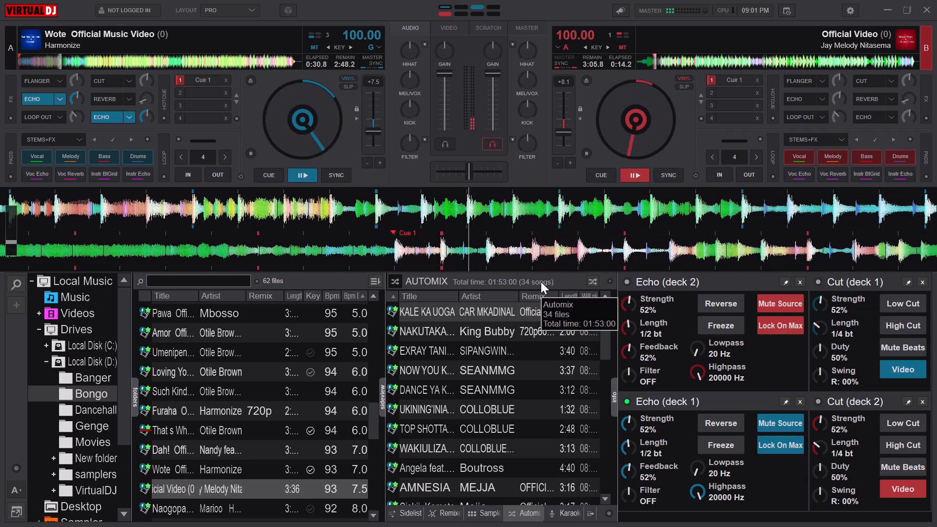
key(c)
key(space)
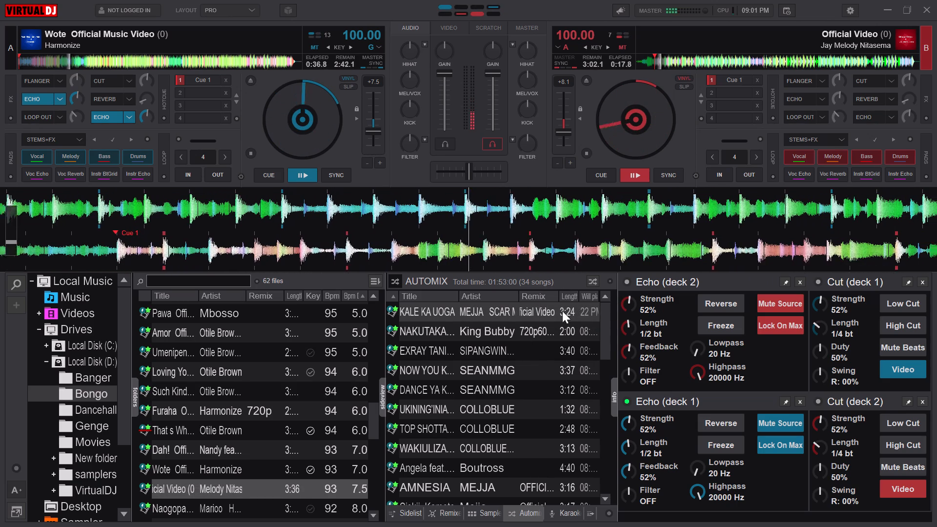
Echo out the vocals of the Jay Melody track on deck B with Voc Echo.
click(800, 177)
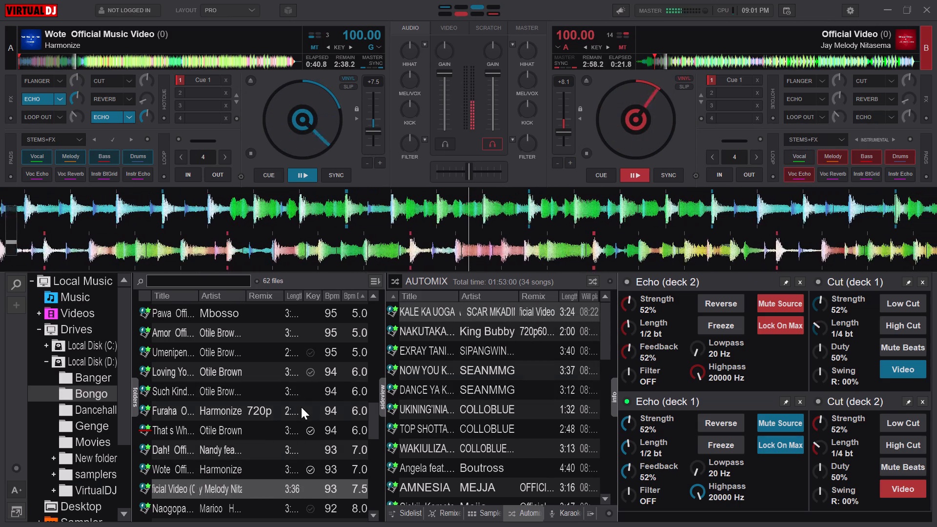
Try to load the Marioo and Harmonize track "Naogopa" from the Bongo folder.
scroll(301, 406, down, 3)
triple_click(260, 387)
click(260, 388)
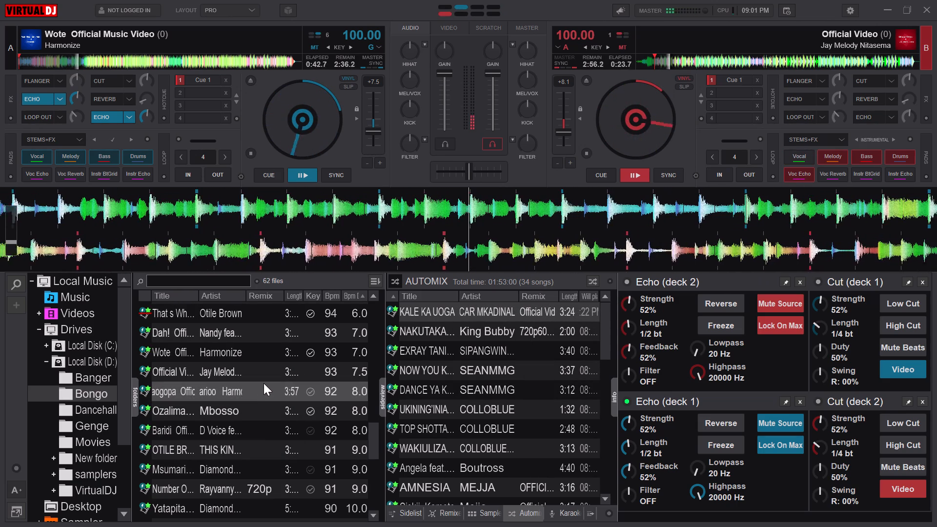
Return "Wote" on deck A to its cue and turn off the deck's echo effects.
key(Tab)
key(c)
key(w)
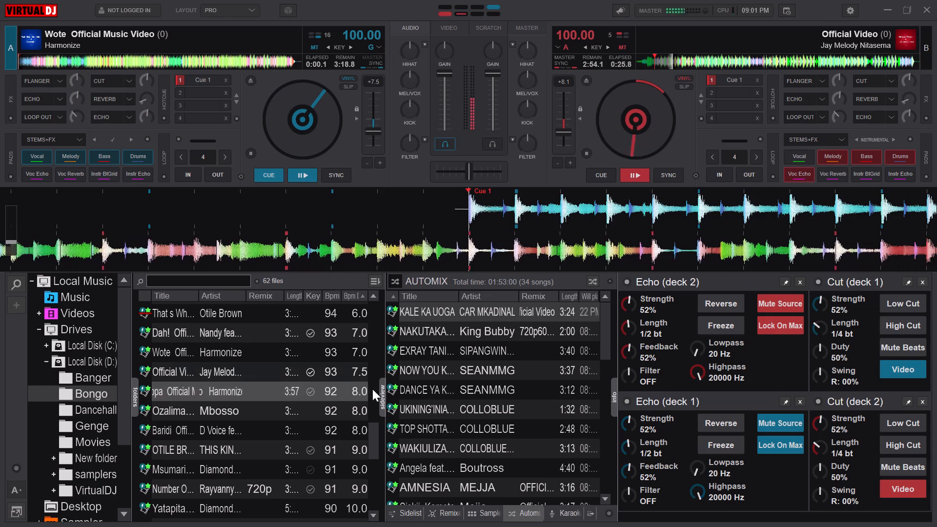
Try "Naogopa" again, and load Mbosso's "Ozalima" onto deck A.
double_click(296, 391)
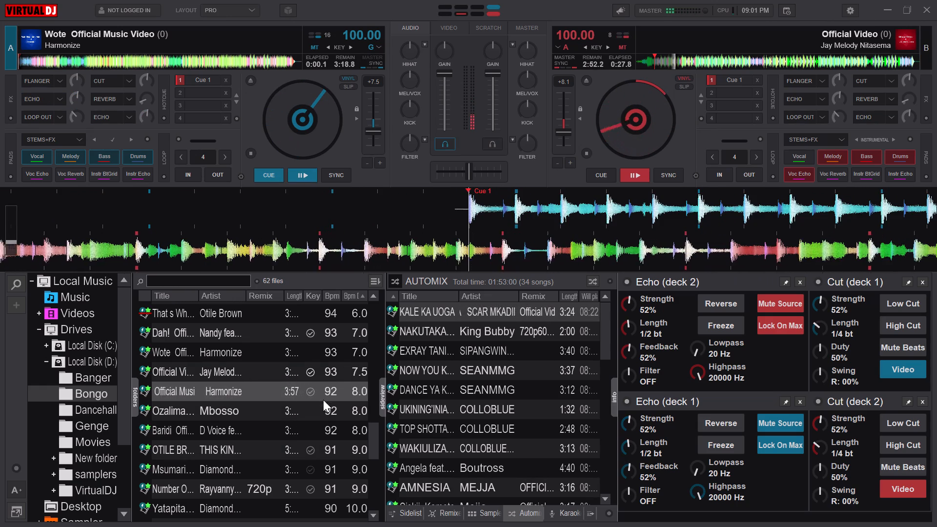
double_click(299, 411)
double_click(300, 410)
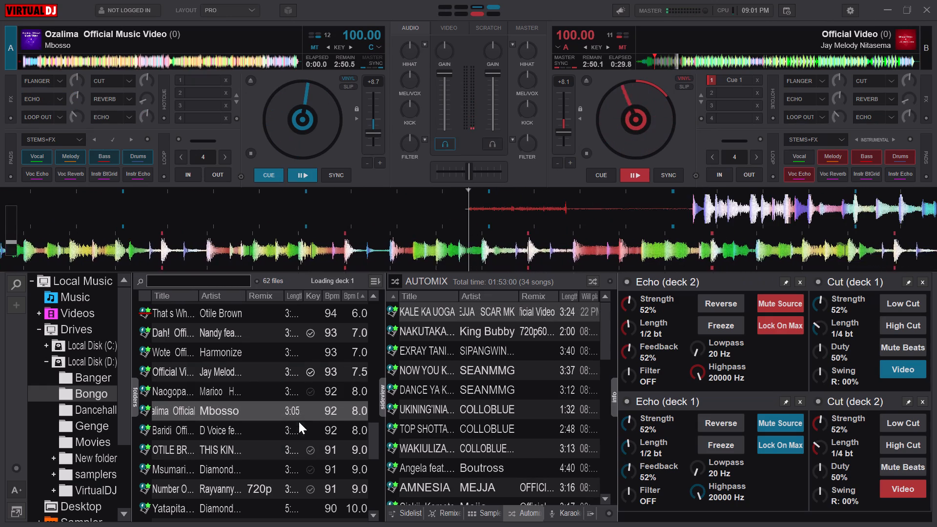
Load "Baridi" by D Voice feat. Zuchu onto deck A, set hot cue 1 at its start and play it.
triple_click(290, 437)
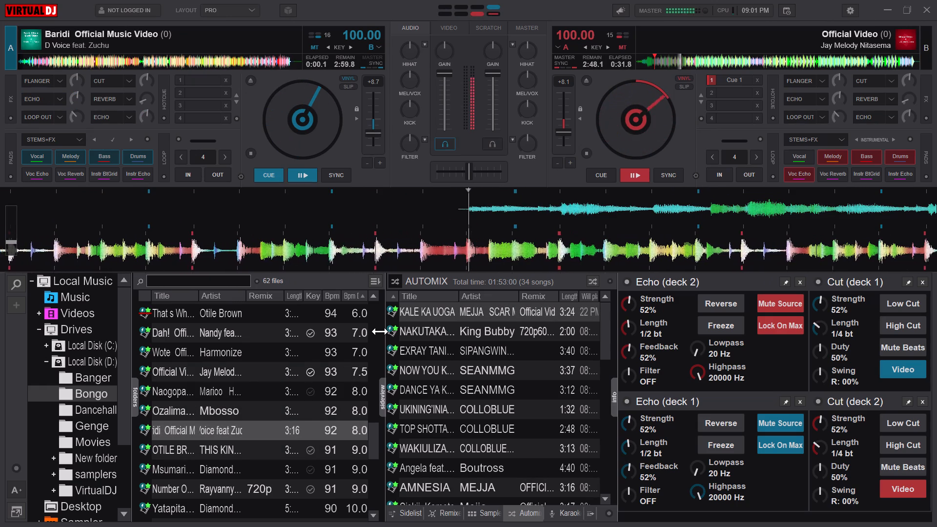
text(bbbb)
key(ctrl+1)
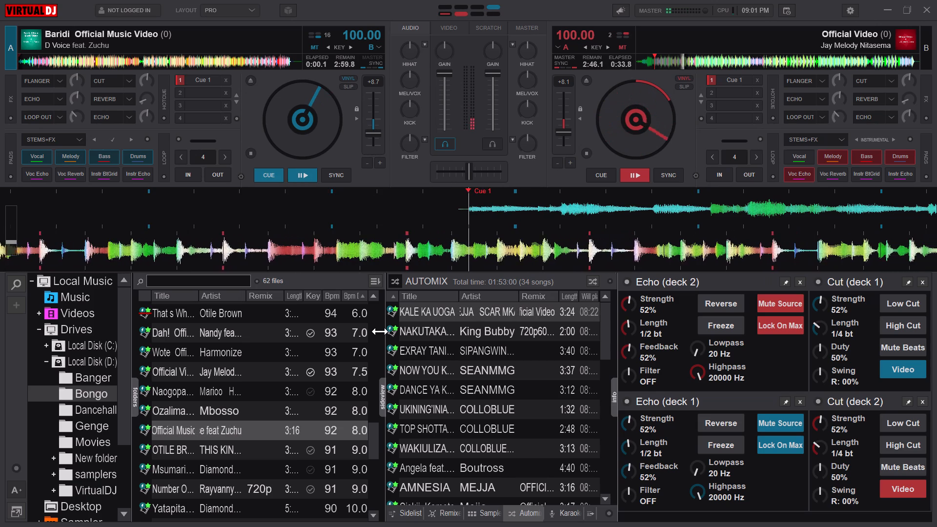
text(bb)
key(space)
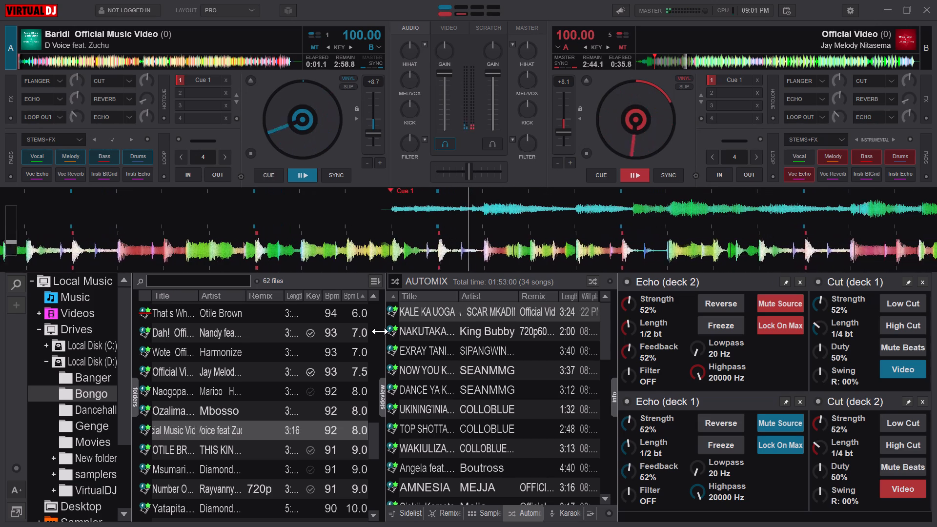
High-pass filter deck B, turn off Voc Echo and mute Melody, Bass and Drums to leave the Jay Melody track's vocals.
key(Tab)
key(x)
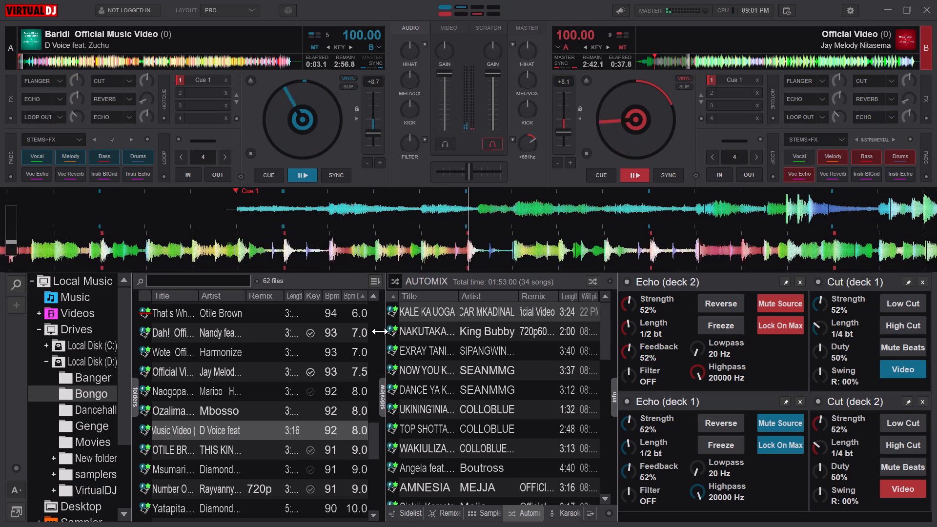
click(803, 179)
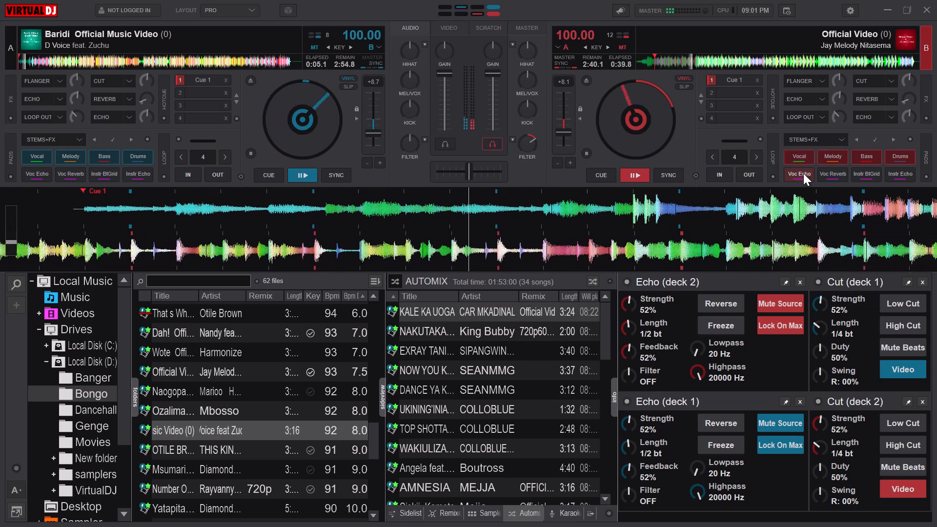
click(831, 158)
click(864, 157)
click(905, 156)
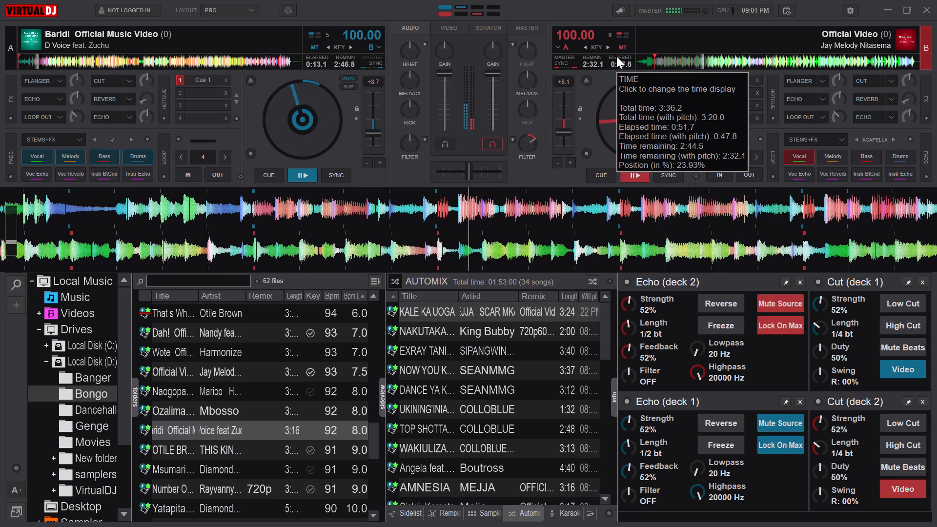
Fade out the Jay Melody vocals on deck B with the Loop Out effect and stop the deck.
key(e)
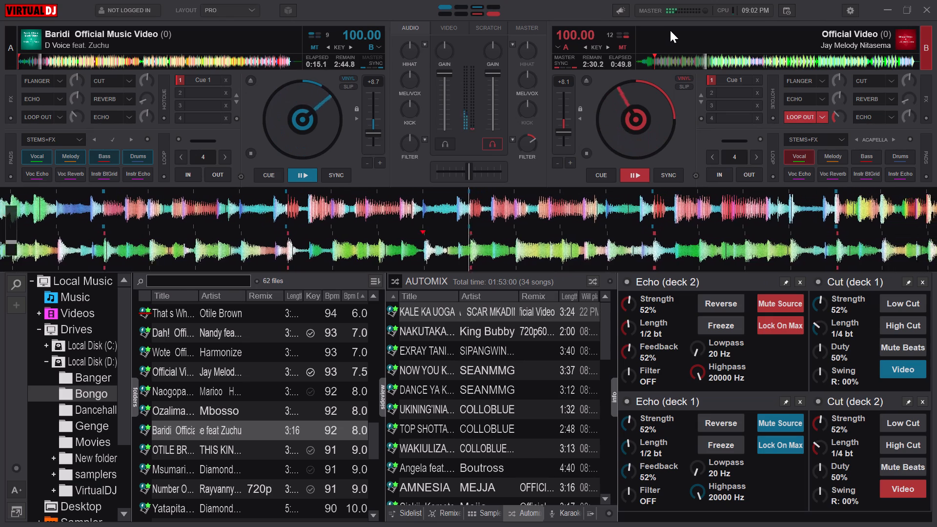
key(e)
key(e)
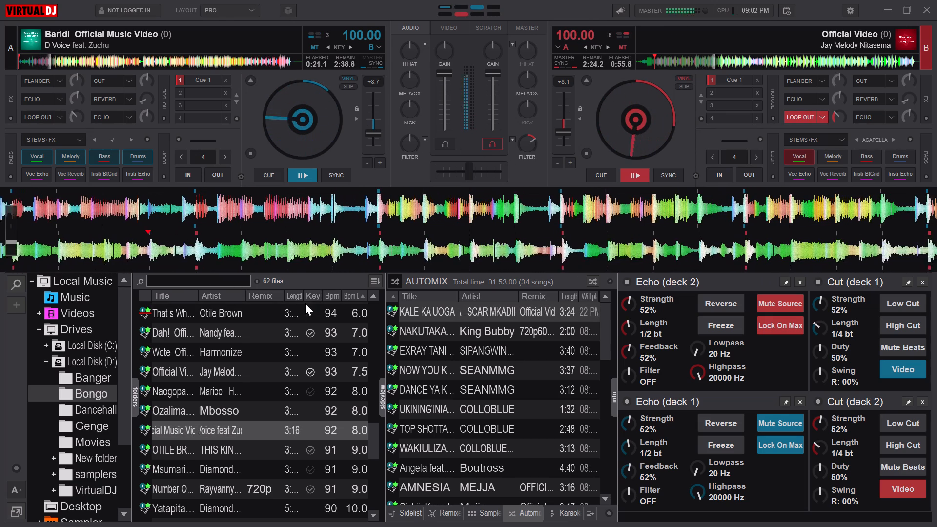
key(c)
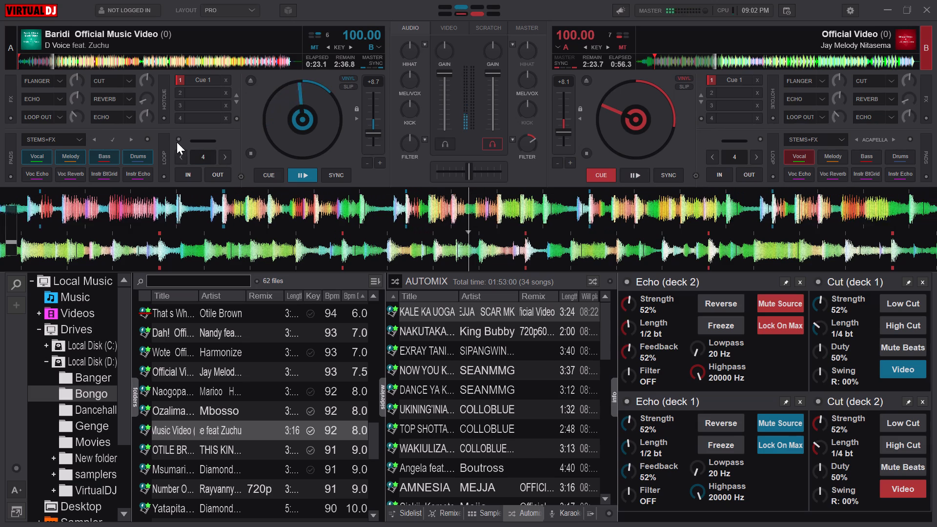
Jump "Baridi" on deck A back to its opening seconds.
click(27, 64)
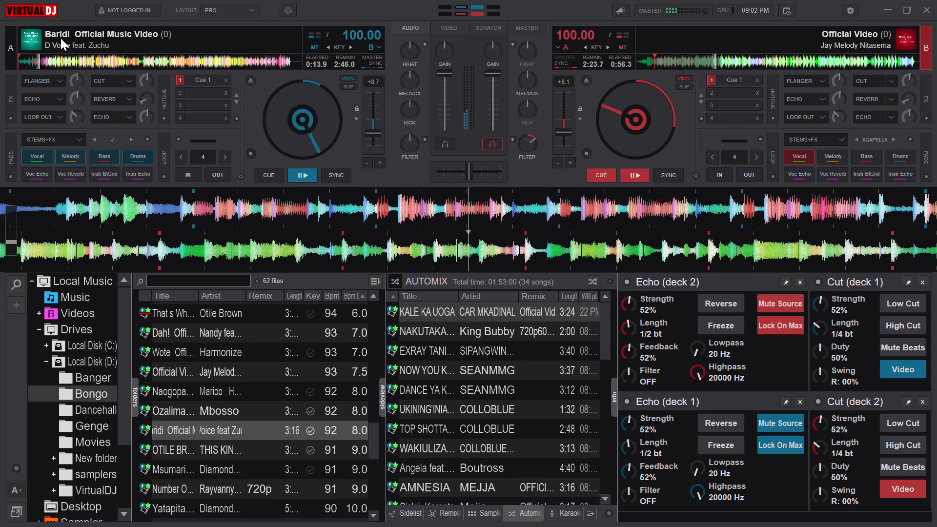
Load Otile Brown's "This Kind of Love" video onto deck B and set hot cue 1 at its start.
triple_click(237, 451)
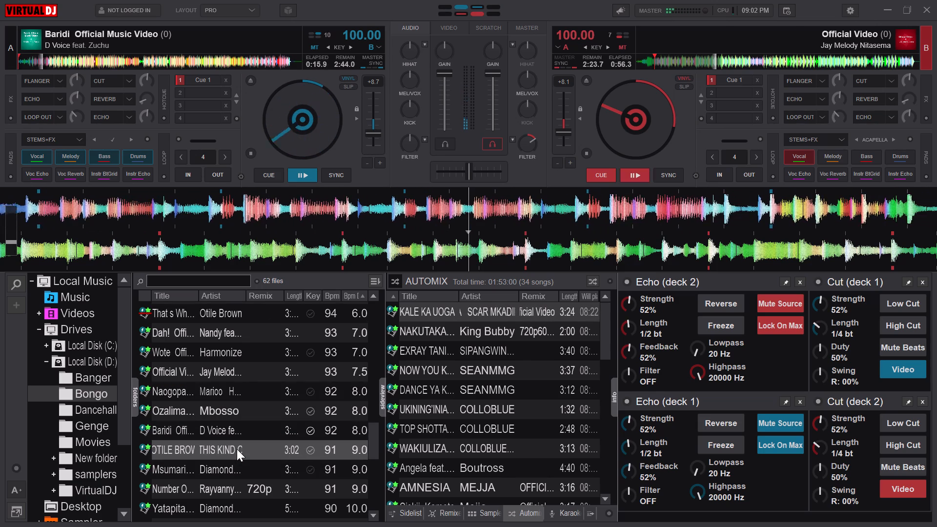
click(237, 449)
text(bb)
key(b)
key(ctrl+1)
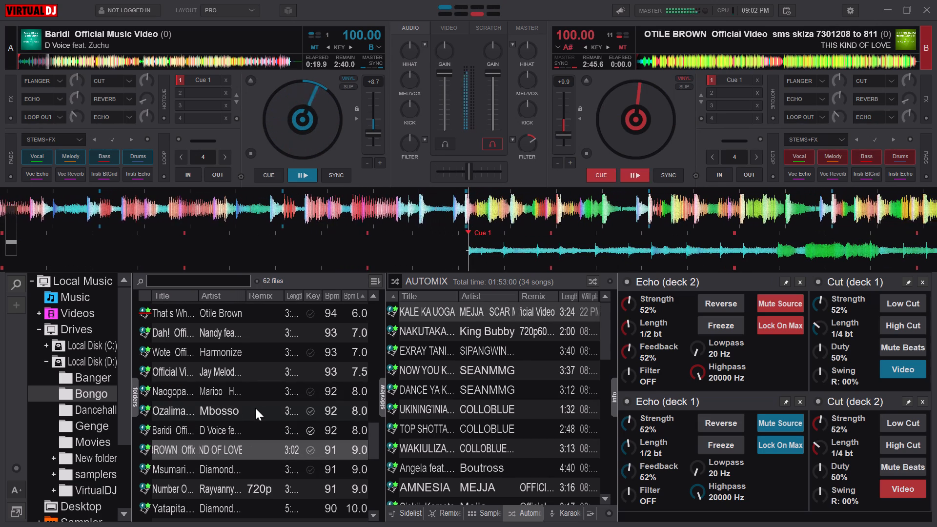
Start the Otile Brown track on deck B and reset that deck's filter.
text(bb)
key(space)
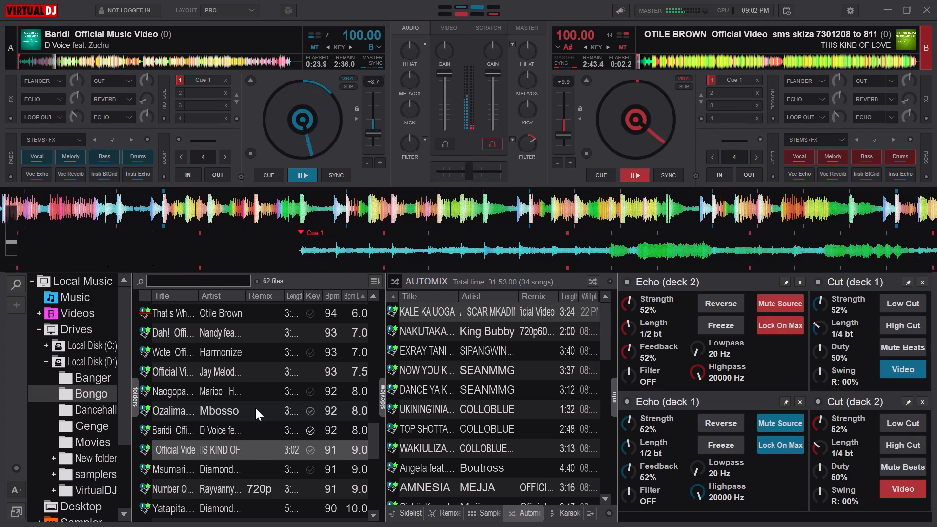
key(z)
Filter and echo out "Baridi" on deck A, return it to its cue and clear the deck's echo and filter.
key(Tab)
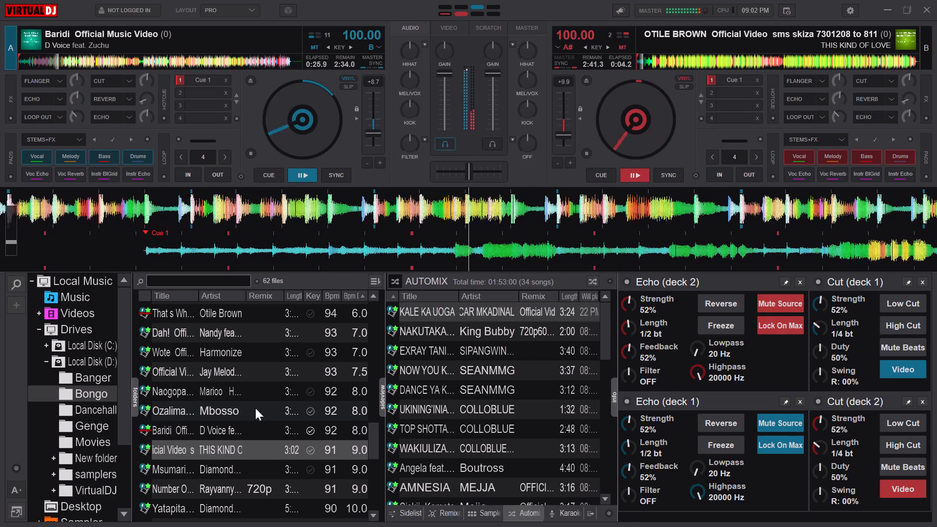
key(x)
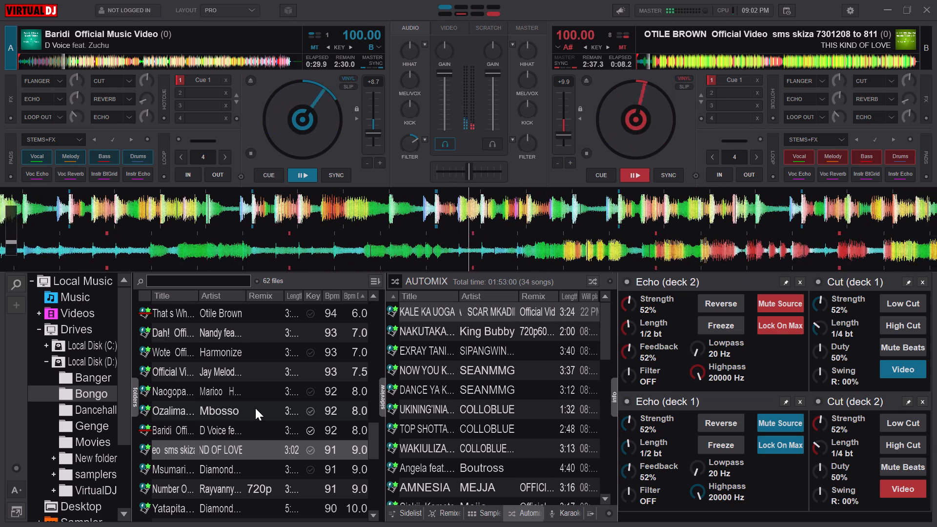
key(w)
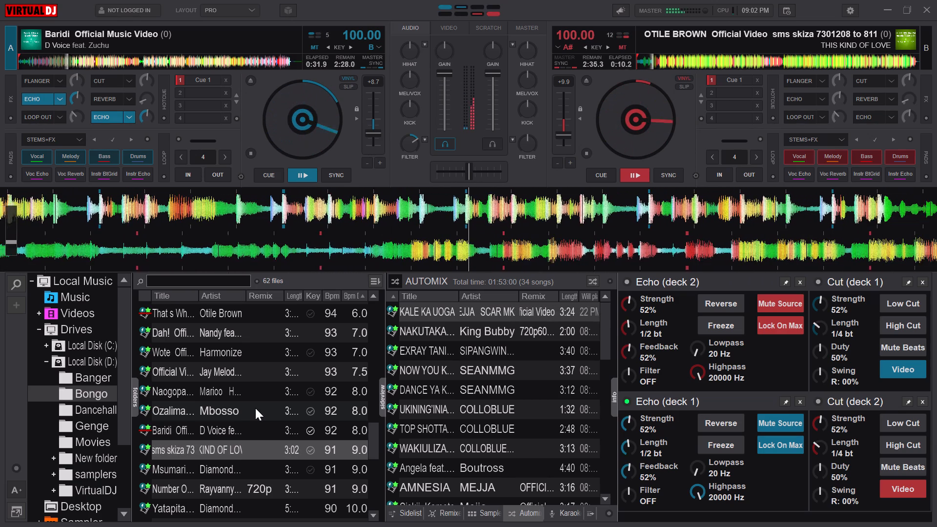
text(cw)
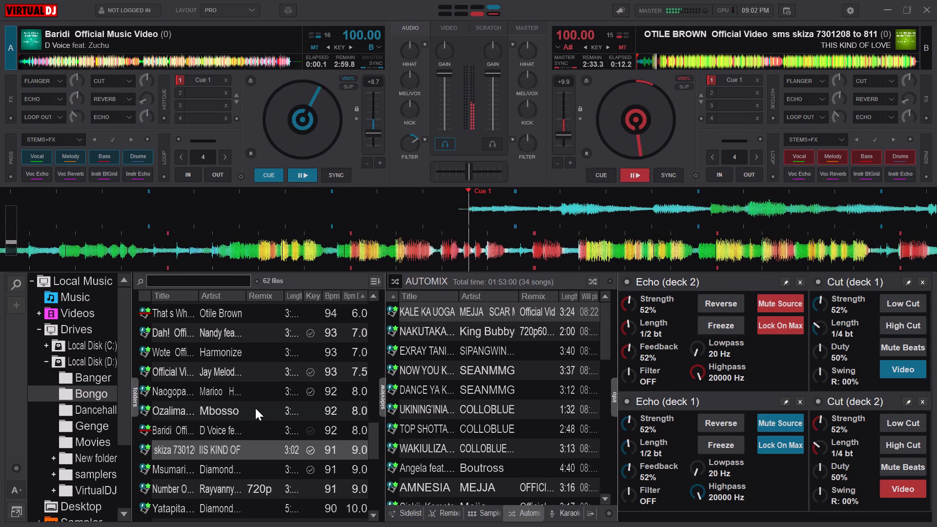
key(z)
Load Diamond Platnumz's "Msumari" onto deck A and set hot cue 1 at its start.
triple_click(212, 470)
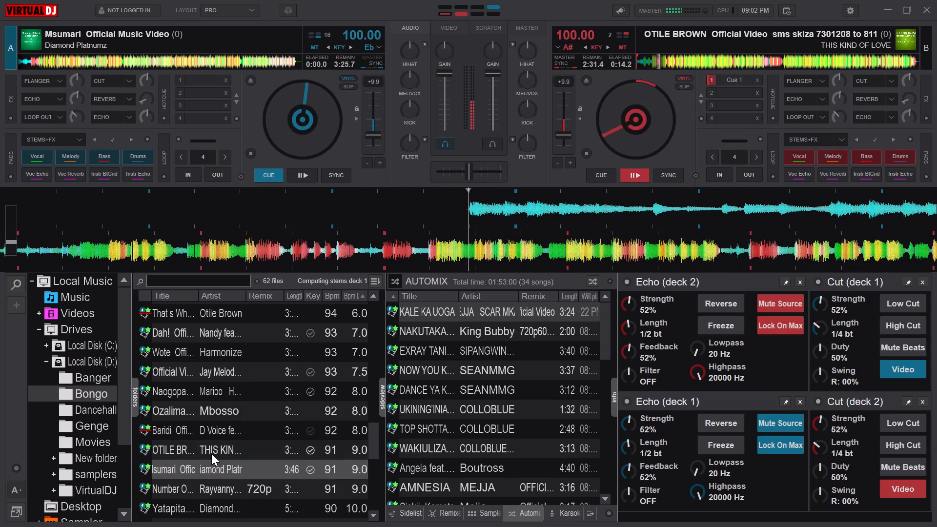
text(bbbbbbb)
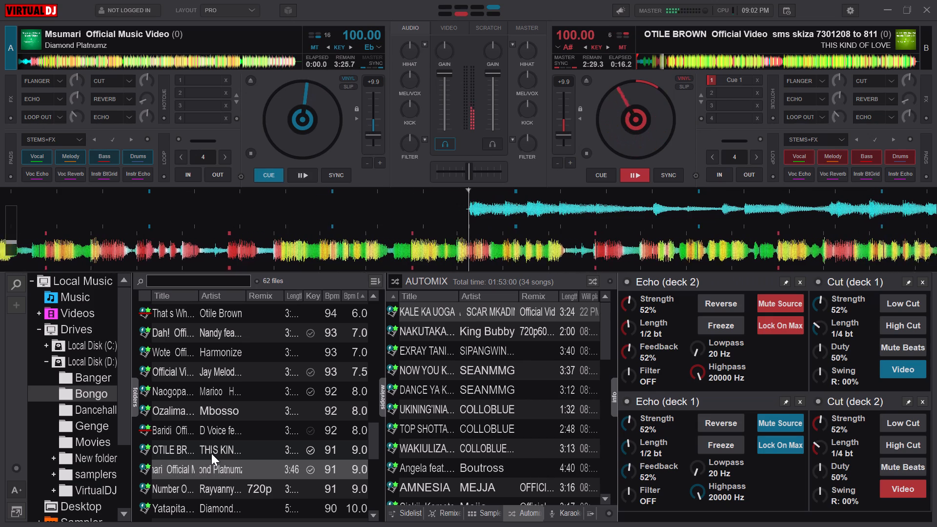
key(ctrl+1)
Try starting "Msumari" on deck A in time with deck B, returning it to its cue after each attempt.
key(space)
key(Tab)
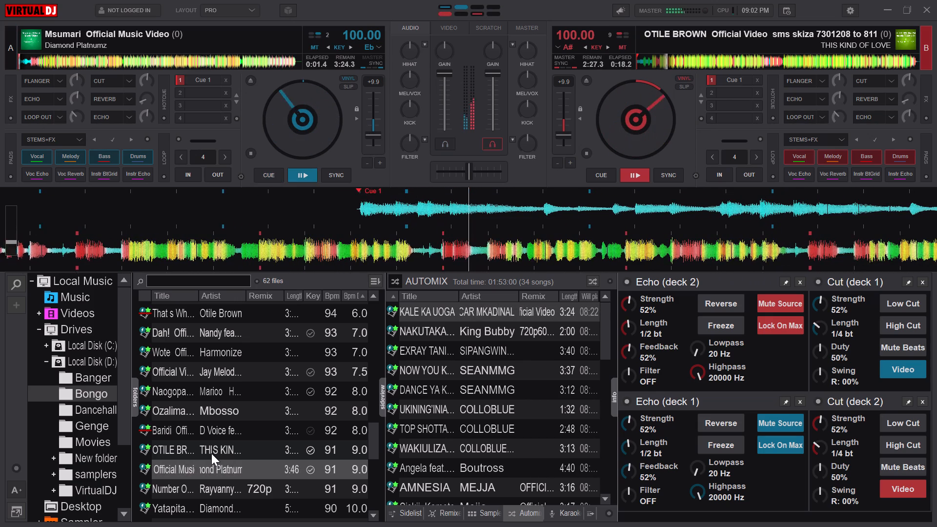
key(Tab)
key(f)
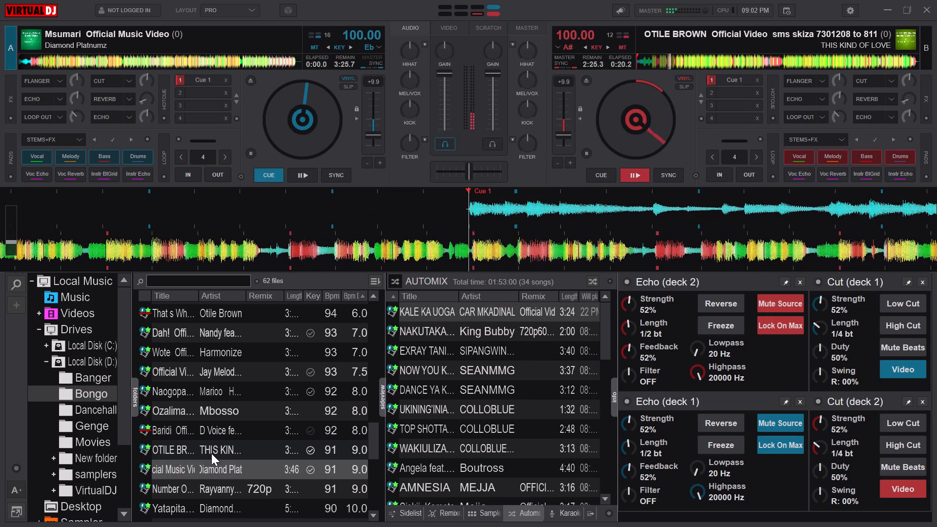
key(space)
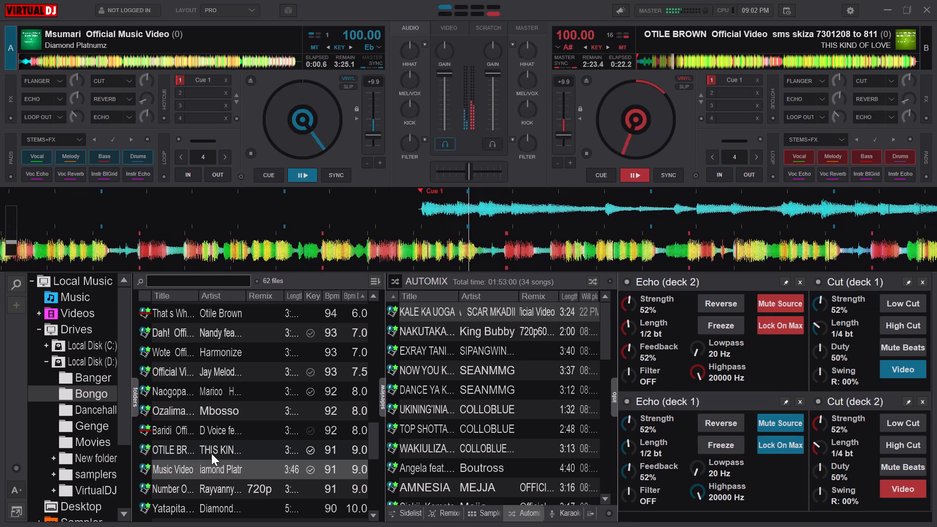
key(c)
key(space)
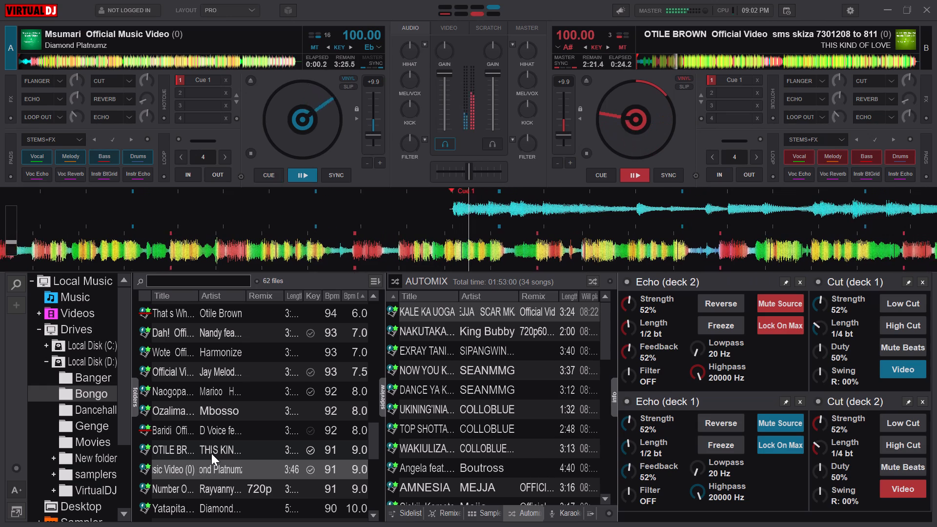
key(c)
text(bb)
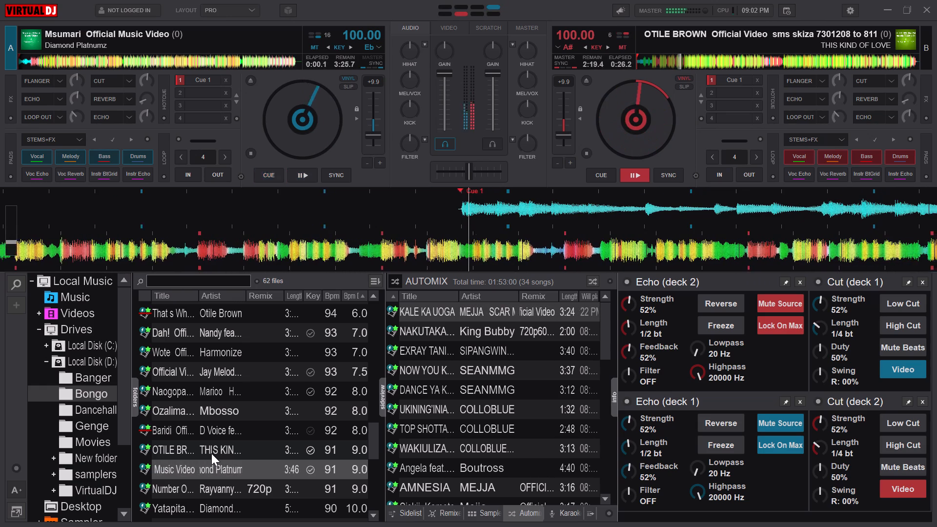
Start "Msumari" on deck A and nudge it until its beats line up with the Otile Brown track.
key(space)
key(Left)
key(Left)
key(Left)
key(Left)
key(Left)
key(Left)
key(Left)
key(Left)
key(Left)
key(Left)
key(Left)
key(Left)
key(Left)
key(Left)
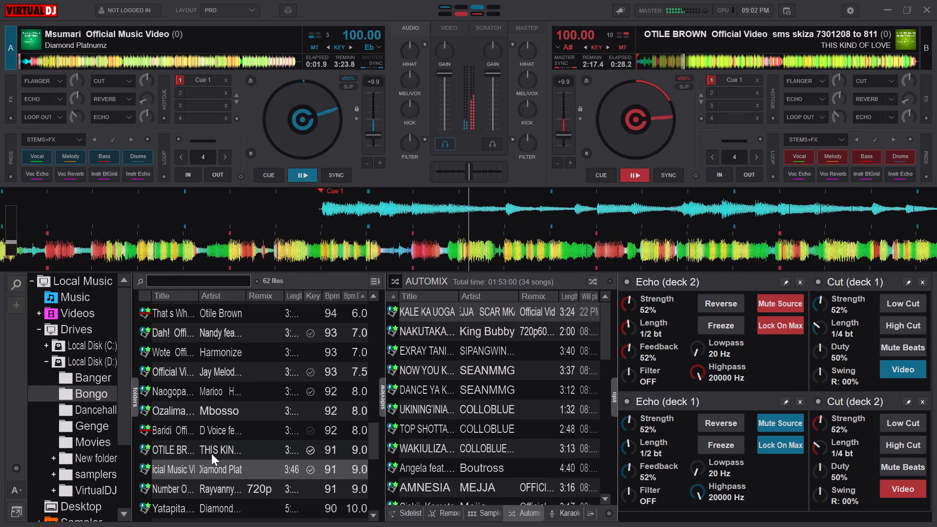
key(Left)
key(Down)
High-pass filter the Otile Brown track on deck B, fade it out with Loop Out and return it to its cue.
key(Tab)
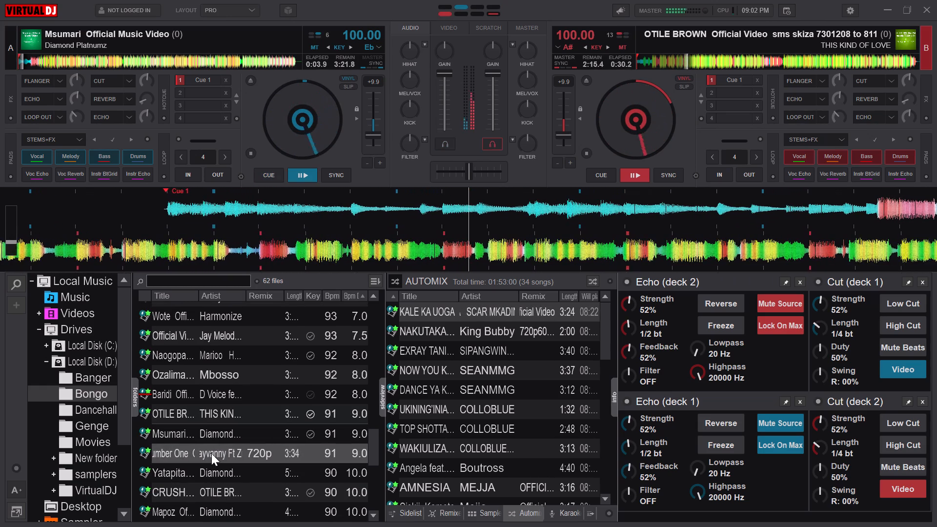
key(x)
key(e)
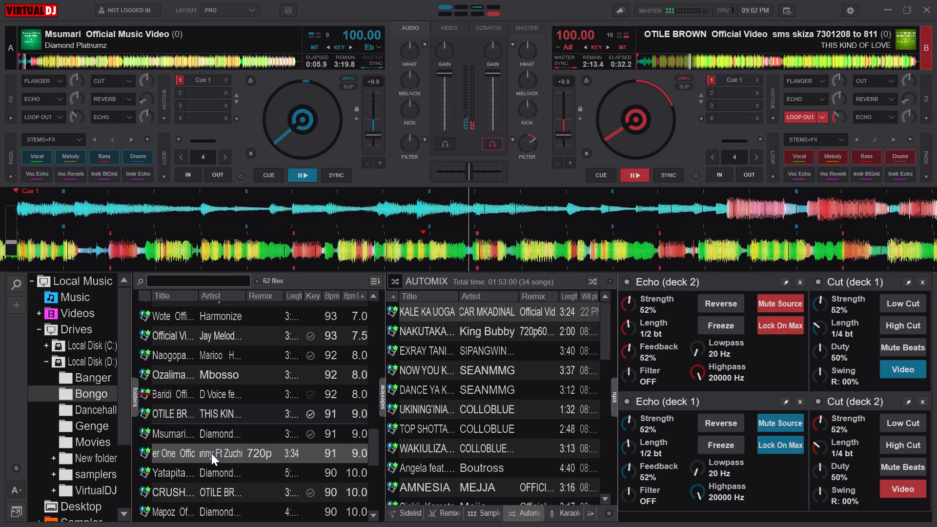
text(ce)
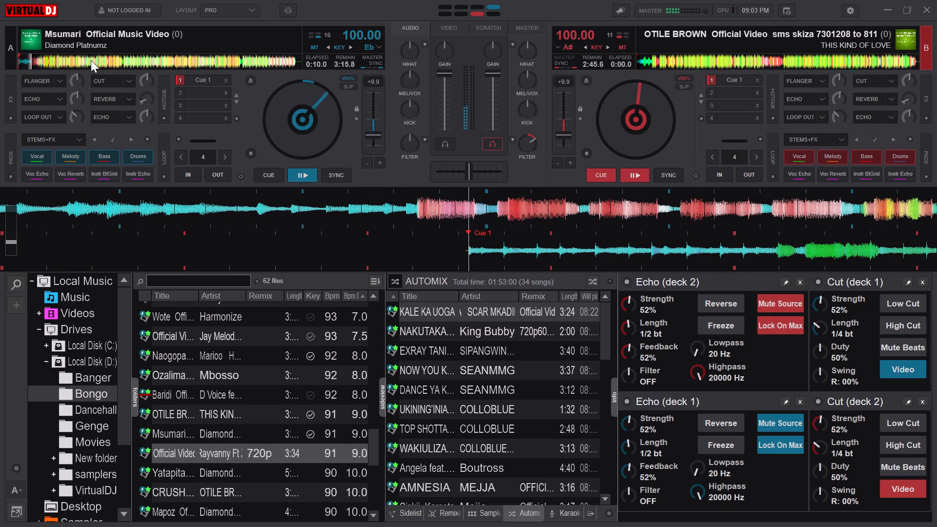
Jump "Msumari" on deck A back into its intro, a few seconds after the start.
click(18, 60)
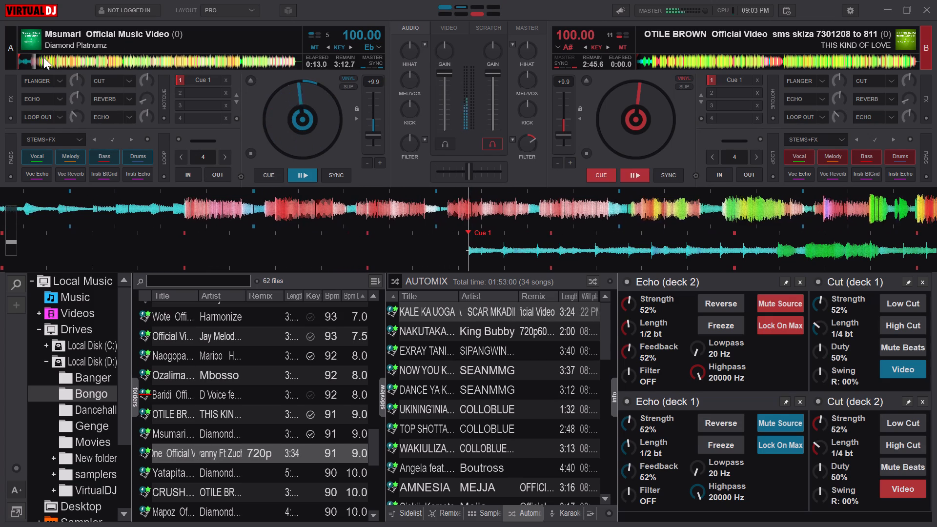
click(26, 62)
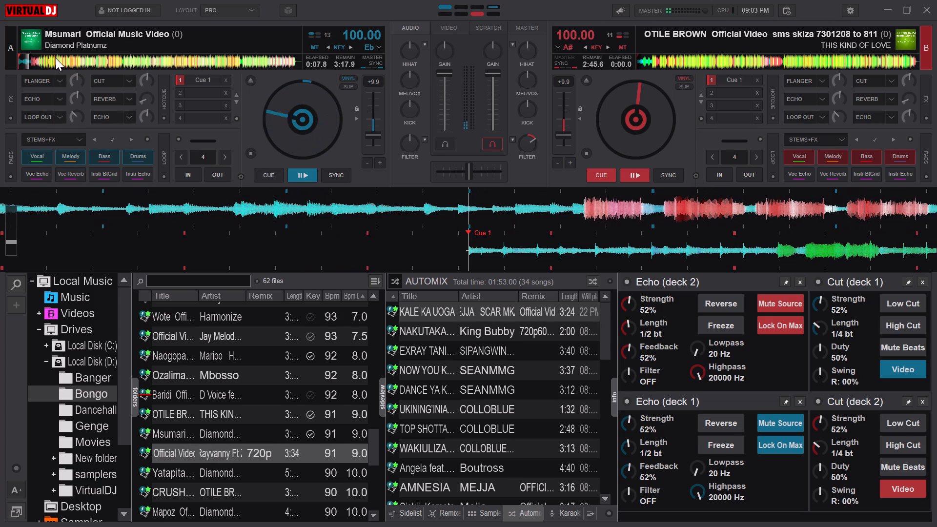
Set hot cue 2 at the start of the Otile Brown track on deck B.
key(ctrl+2)
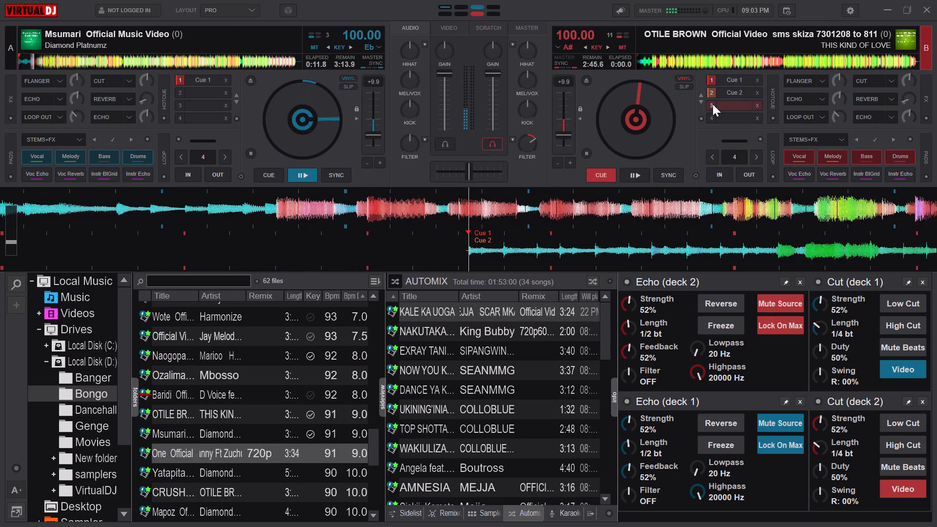
Delete hot cue 2 from the Otile Brown track on deck B.
click(760, 92)
Set hot cue 2 in "Msumari" on deck A at about 9.2 s, just before the vocals, and resume playback.
click(28, 64)
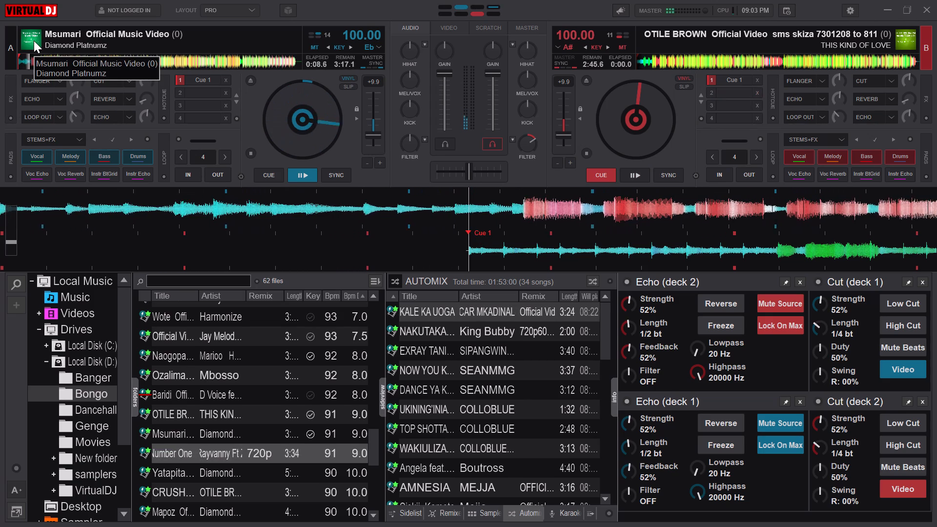
key(Tab)
key(space)
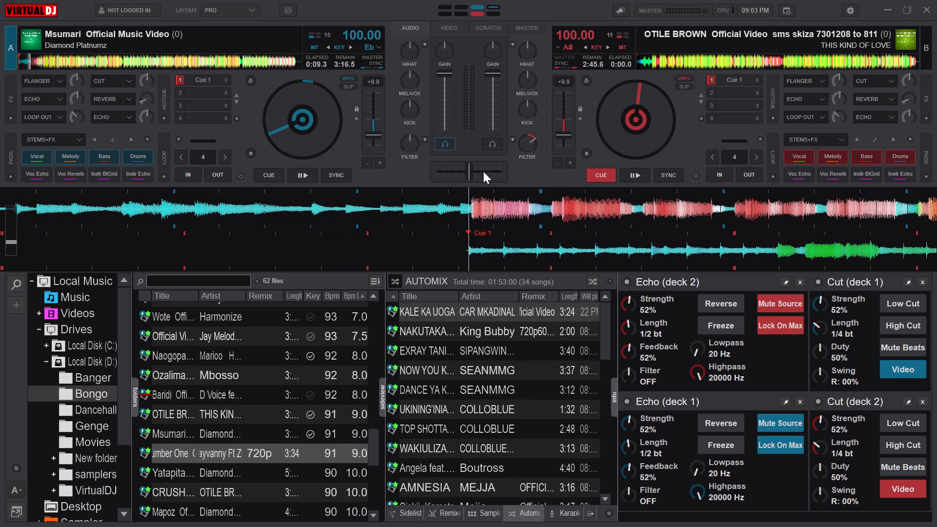
drag(503, 202, 510, 212)
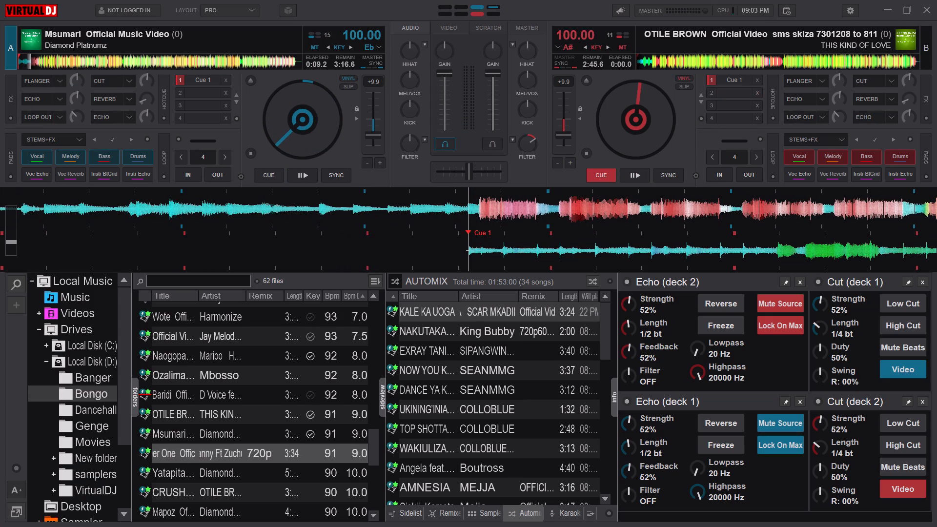
key(ctrl+2)
key(space)
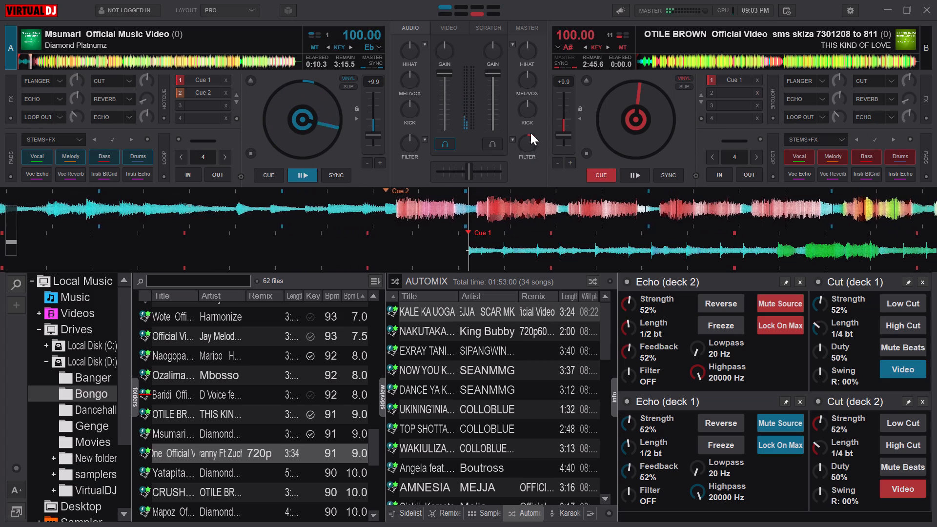
Audition hot cues 1 and 2 of "Msumari" on deck A and return the track to cue 2.
key(c)
key(space)
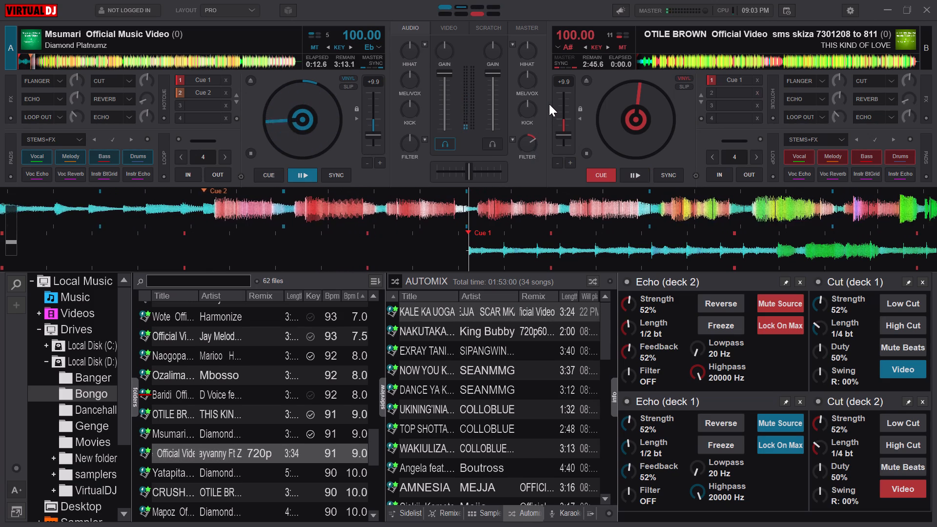
key(alt+1)
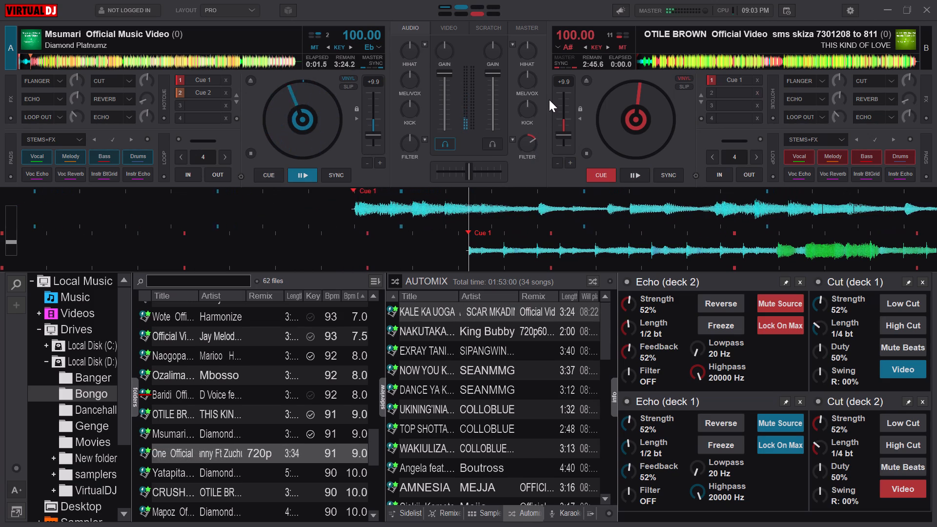
key(alt+2)
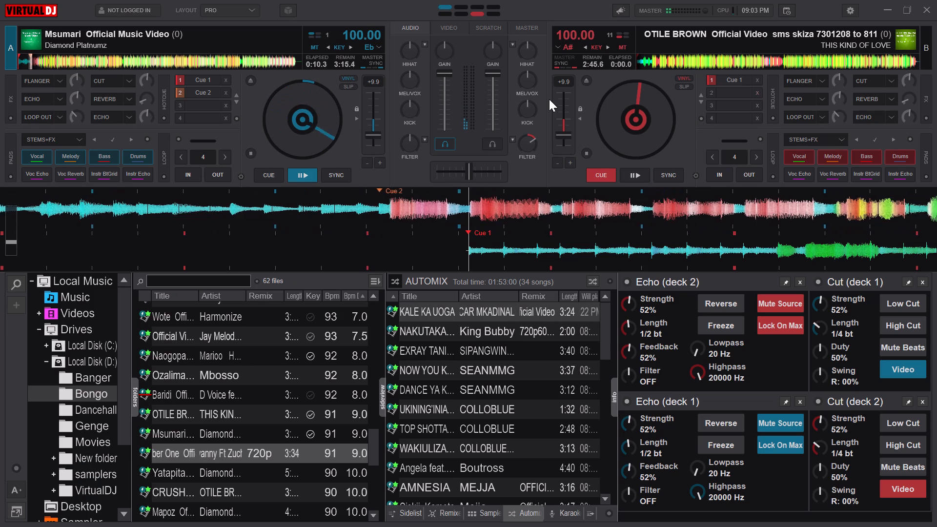
key(alt+2)
key(c)
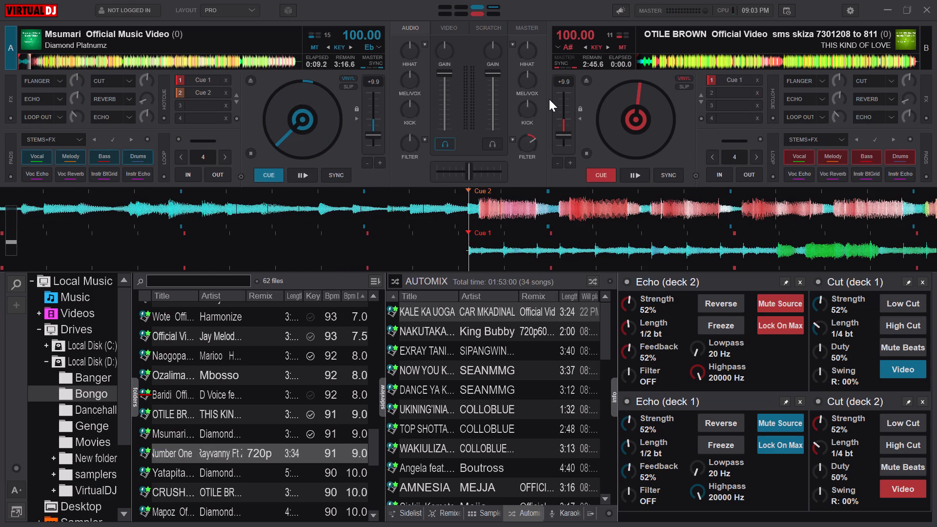
Start the Otile Brown track on deck B with its filter reset and jump to about 8 s into it.
key(Tab)
key(space)
key(z)
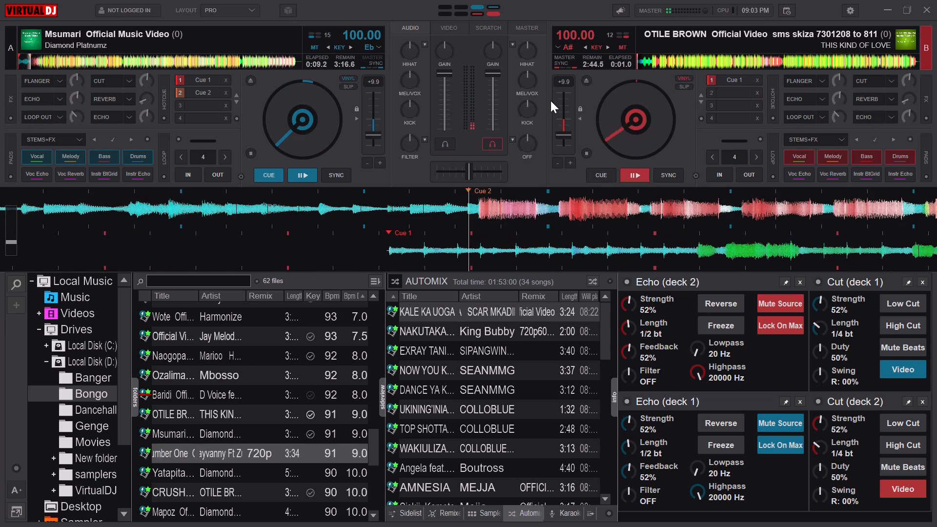
click(651, 64)
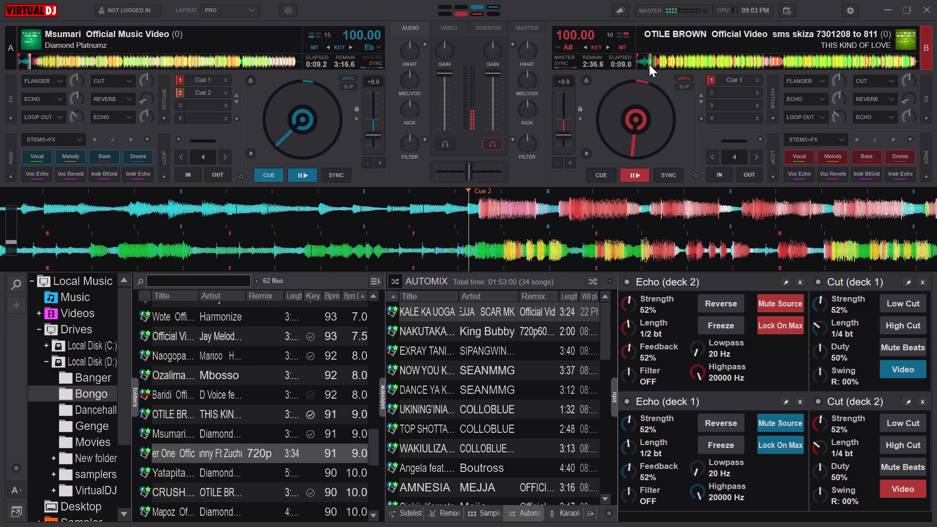
Start "Msumari" on deck A from hot cue 2 in time with the Otile Brown track, re-cueing it for a second try.
key(Tab)
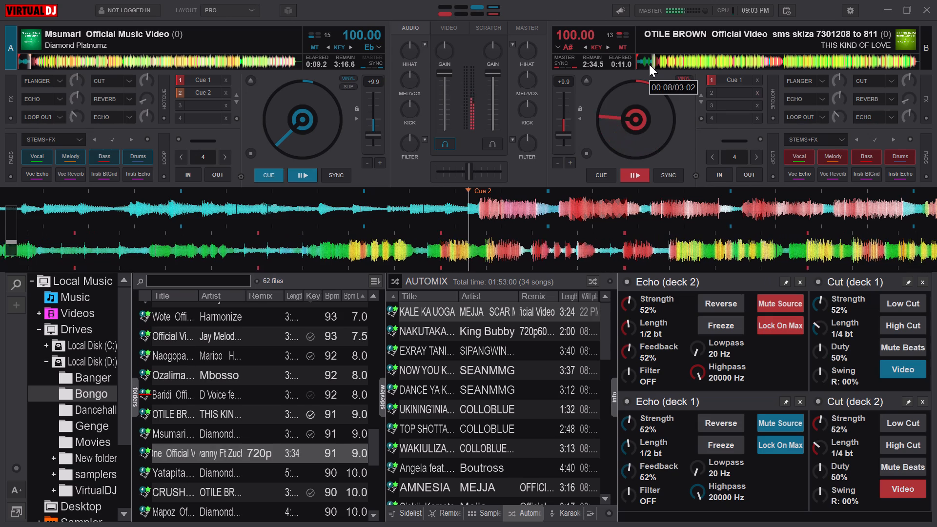
text(bb)
key(space)
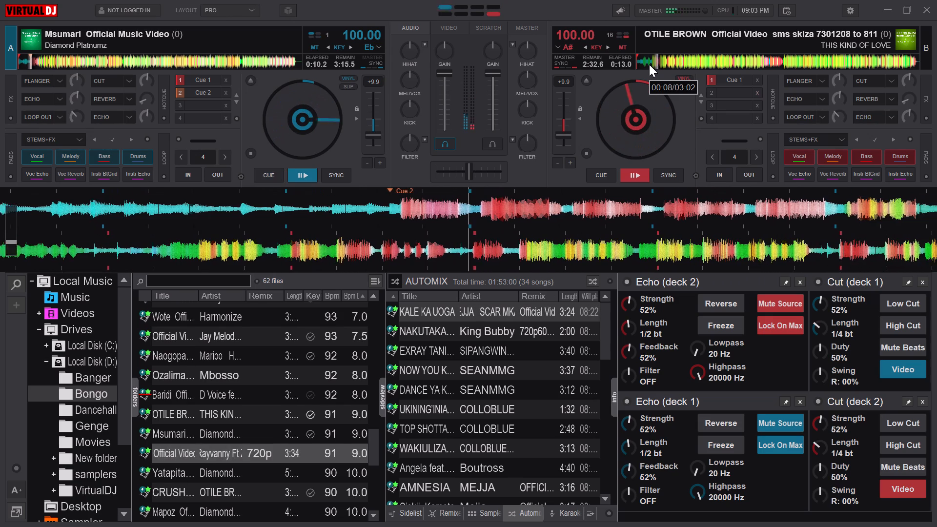
key(c)
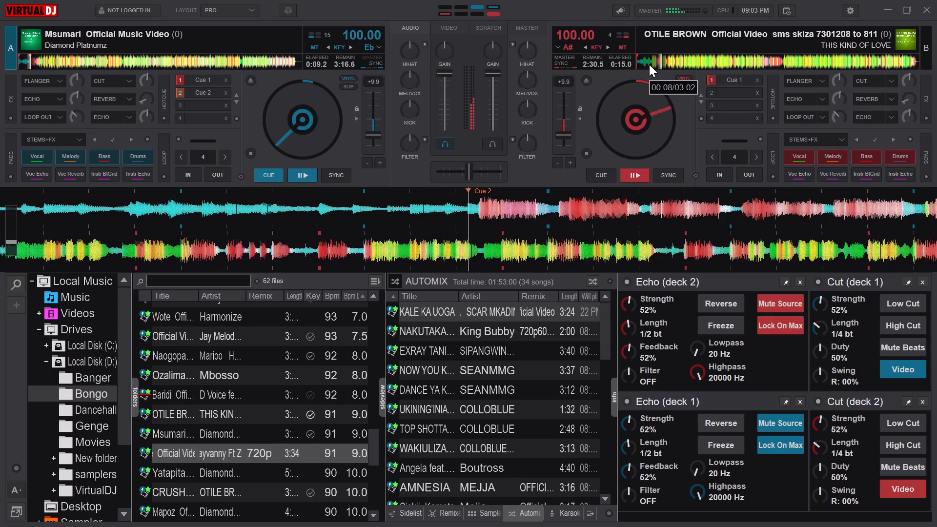
text(bb)
key(space)
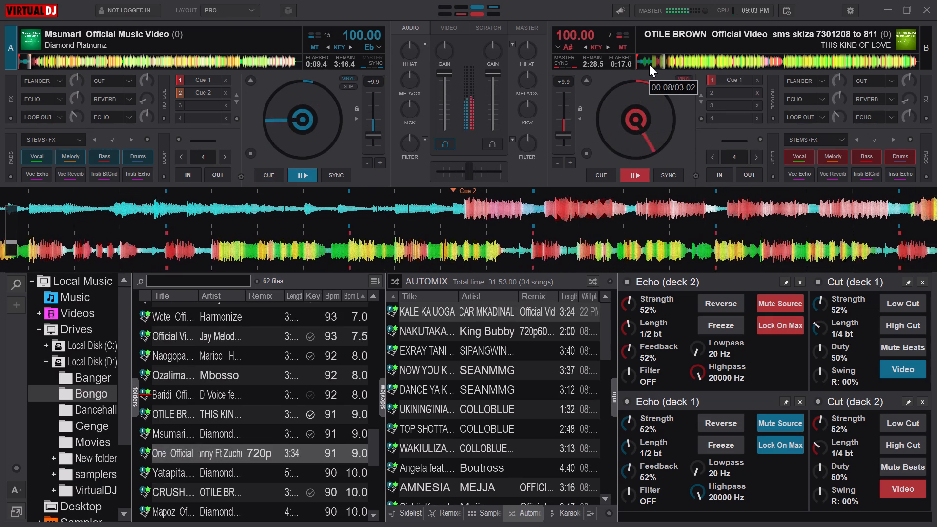
High-pass filter the Otile Brown track on deck B, fade it out with Loop Out and return it to its cue.
key(Tab)
key(x)
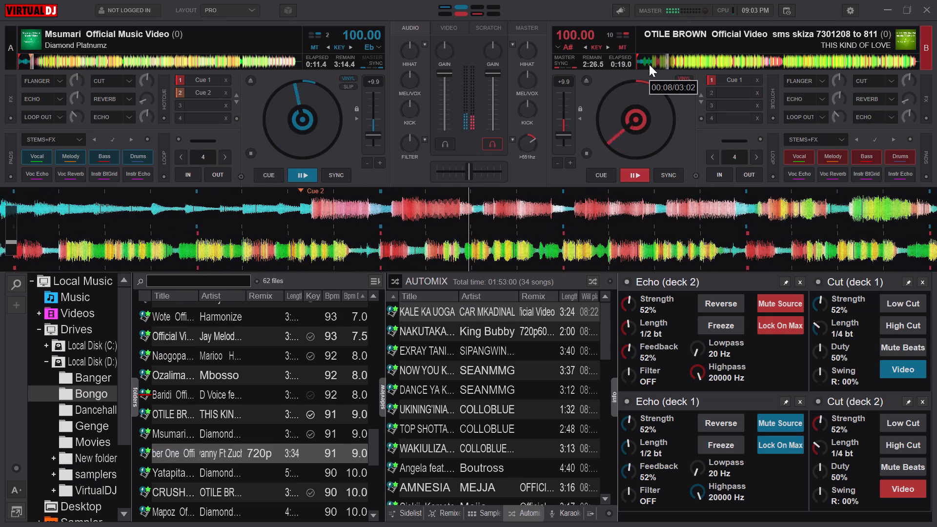
key(e)
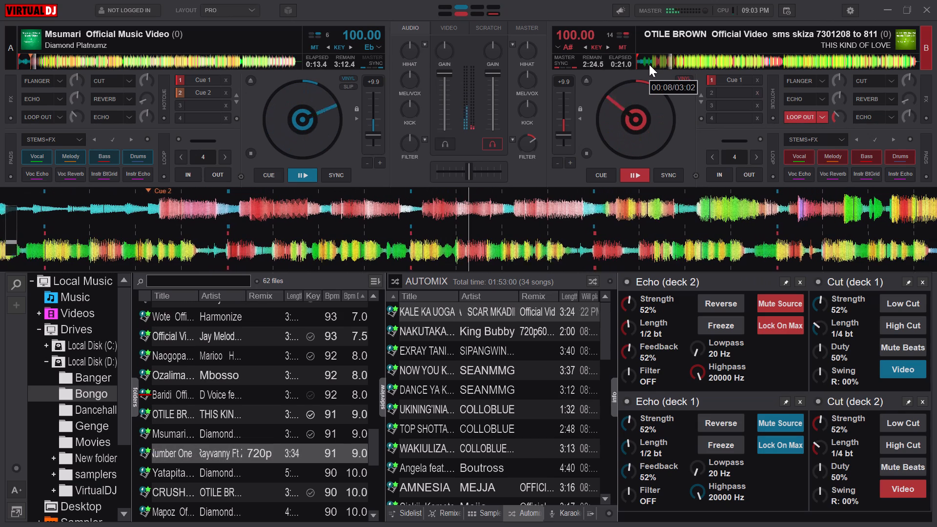
text(ce)
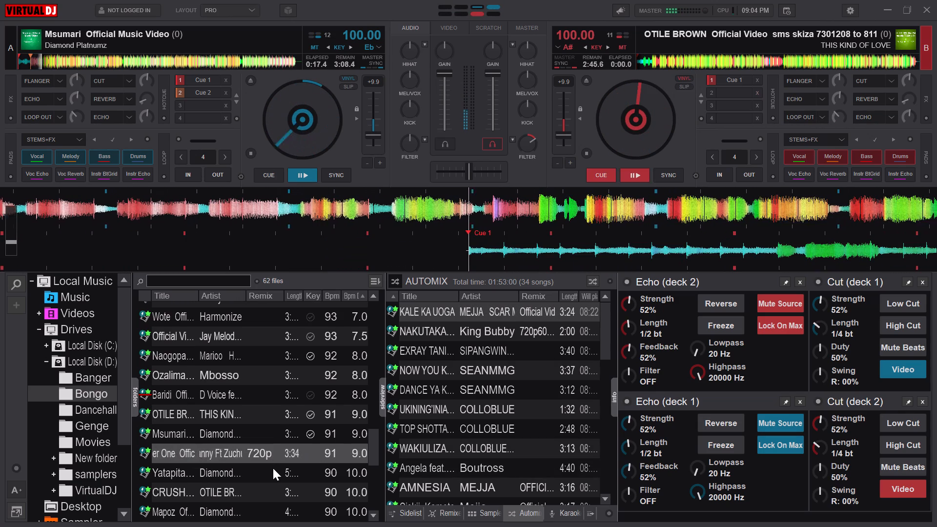
Load "Yatapita" onto deck B and set hot cue 1 where its beat comes in, at about 26.4 s.
double_click(273, 469)
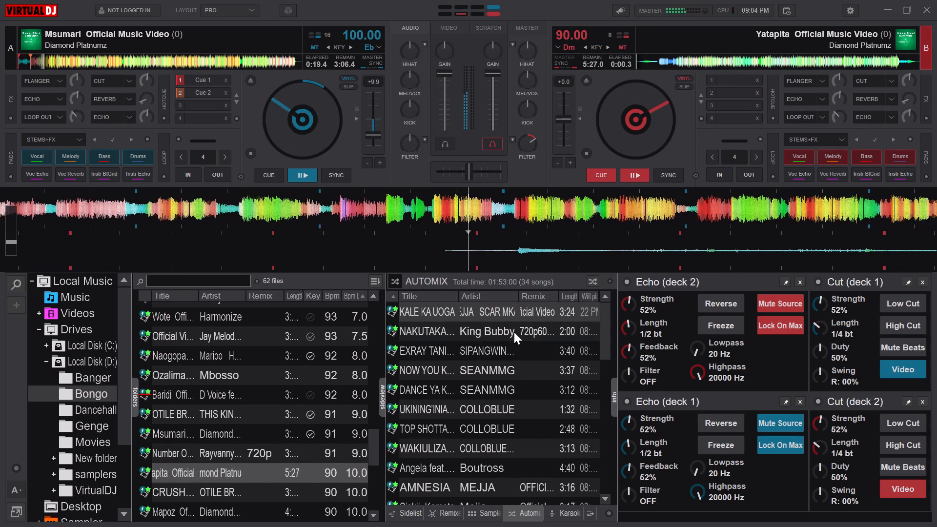
click(656, 61)
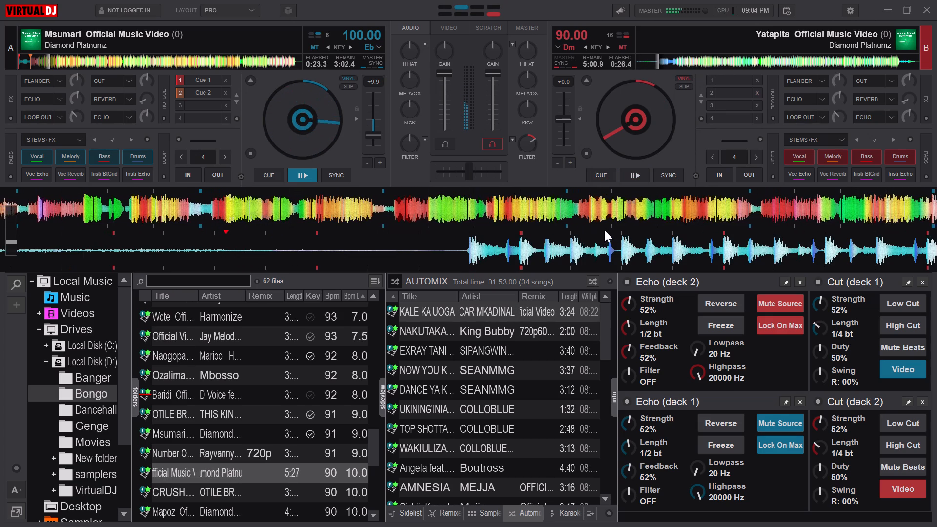
key(ctrl+1)
Reset deck B's filter, high-pass filter "Msumari" on deck A and start "Yatapita" on deck B from hot cue 1.
text(bbz)
key(Tab)
key(x)
key(Tab)
text(bb)
text(bb)
key(space)
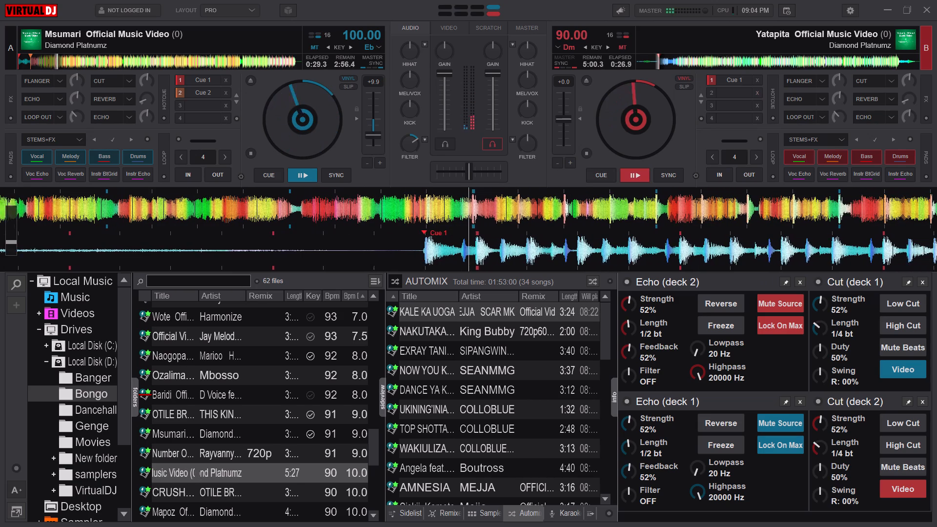
Fade out "Msumari" on deck A with the Echo effect.
key(Tab)
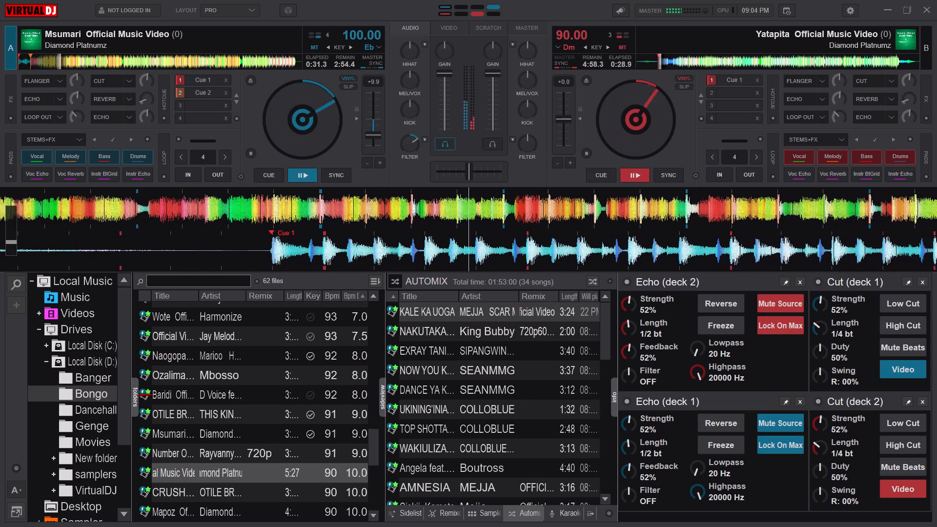
key(w)
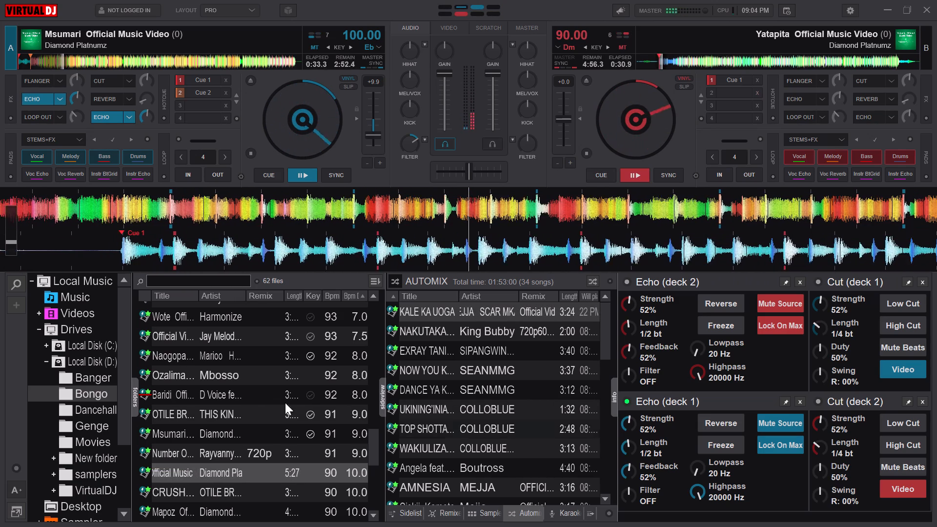
Return "Msumari" to its cue with Echo switched off, and load Otile Brown's "CRUSH" from the Bongo folder onto deck A.
scroll(294, 350, down, 2)
scroll(243, 397, down, 1)
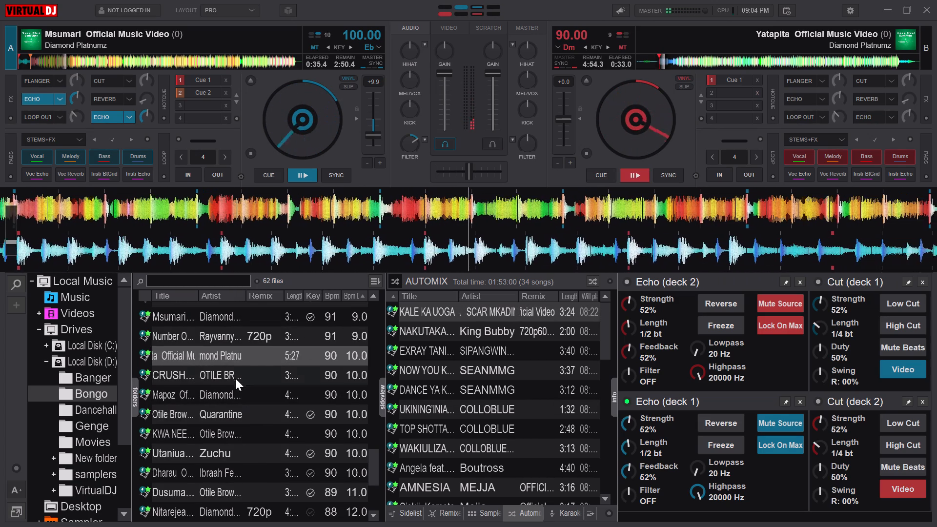
triple_click(235, 376)
click(235, 375)
key(c)
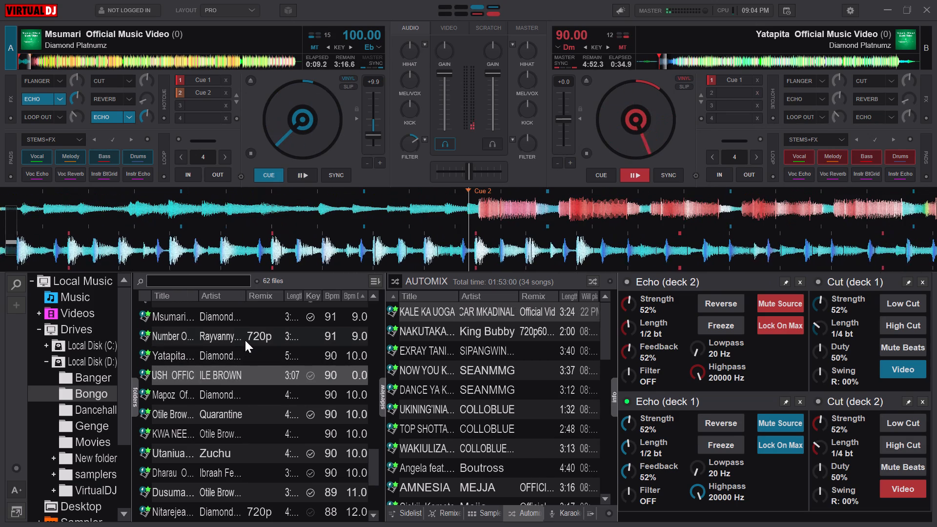
key(q)
key(q)
key(w)
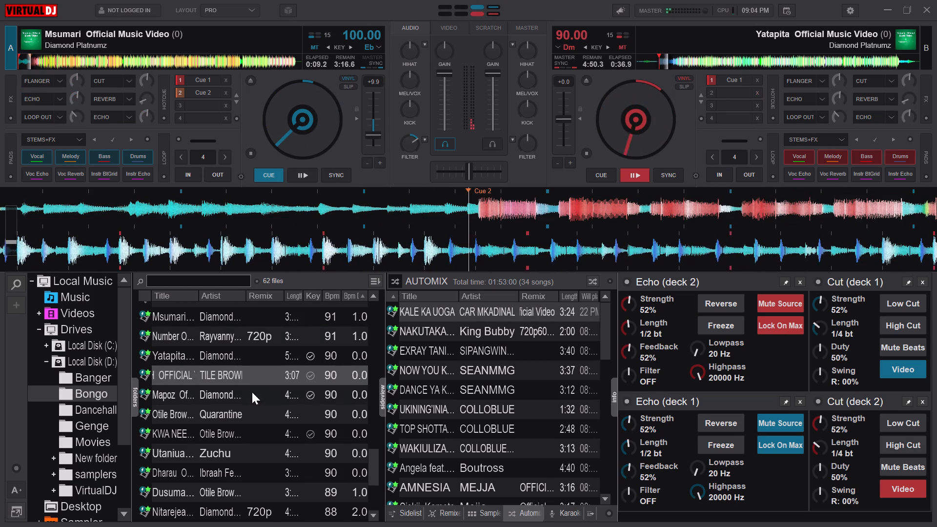
double_click(238, 374)
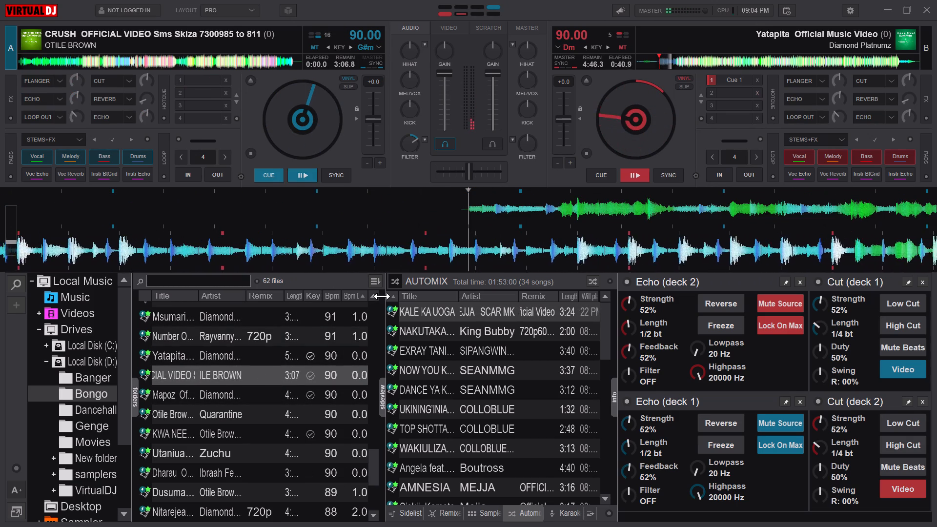
Set hot cue 1 at the start of "CRUSH" on deck A.
text(bb)
key(ctrl+1)
Reset deck A's filter, start "CRUSH" and nudge it until its beats line up with "Yatapita".
text(zbb)
text(bb)
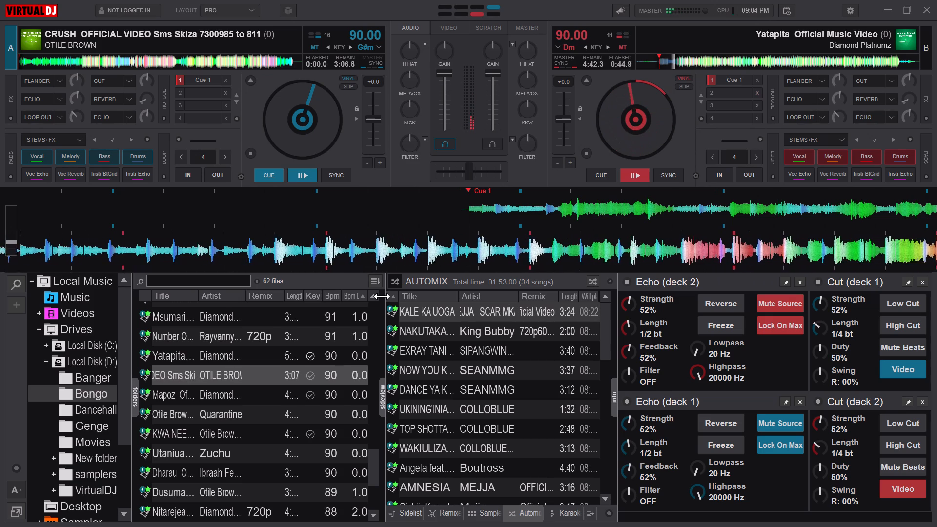
key(space)
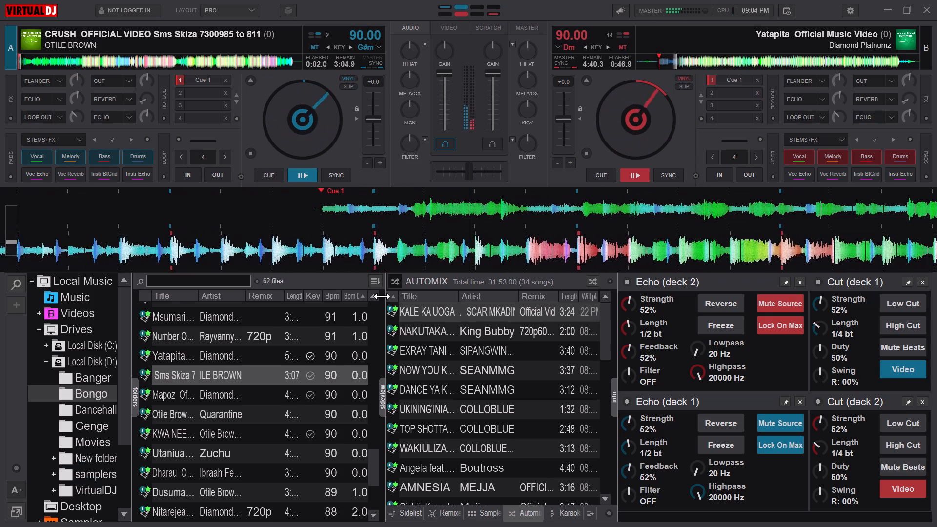
key(Right)
key(Right)
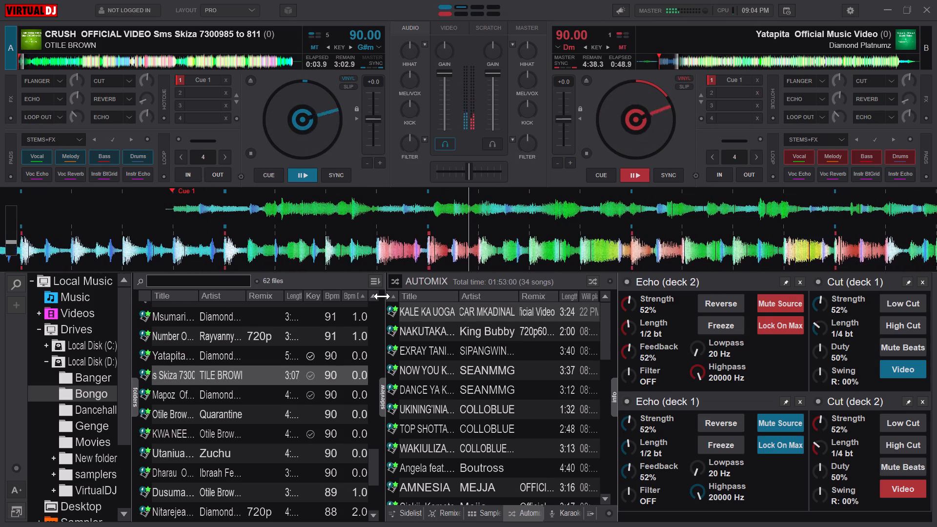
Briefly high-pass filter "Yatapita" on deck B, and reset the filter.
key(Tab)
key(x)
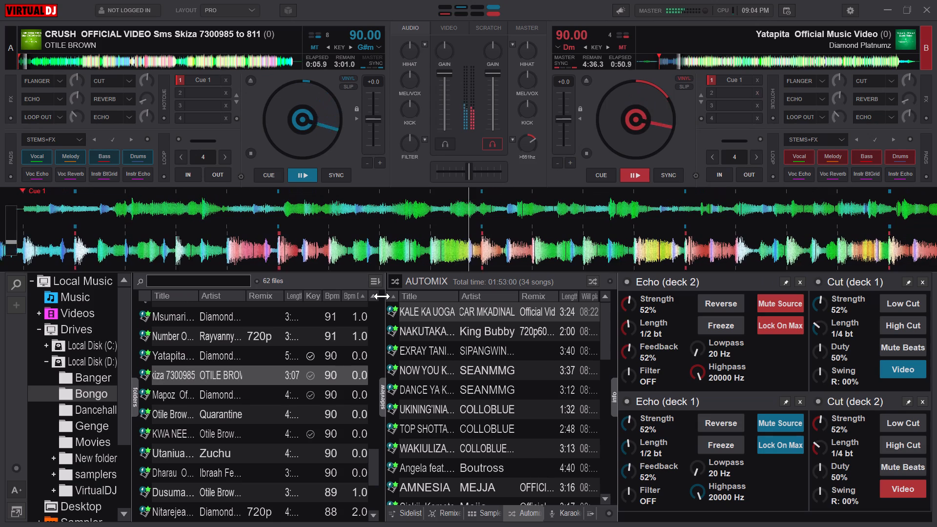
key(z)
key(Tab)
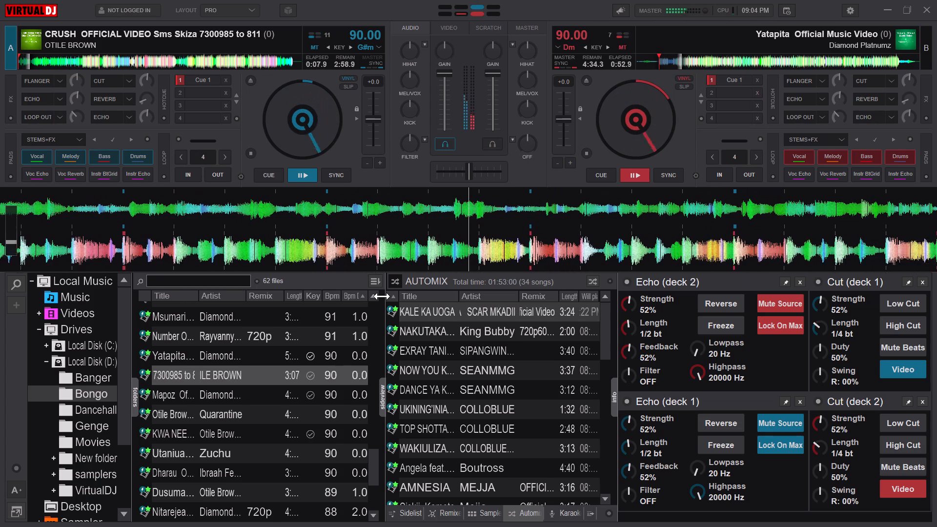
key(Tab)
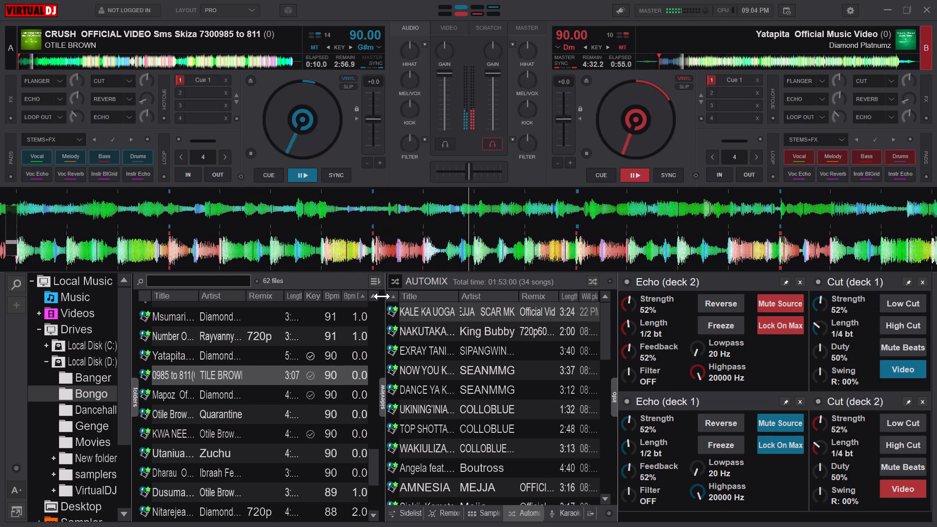
Apply Flanger and Cut to "Yatapita" on deck B and fade it out with Loop Out.
key(j)
key(j)
key(j)
key(j)
key(j)
key(j)
key(j)
key(j)
key(j)
key(j)
key(j)
key(j)
key(j)
key(j)
key(j)
key(j)
key(j)
key(j)
key(j)
key(j)
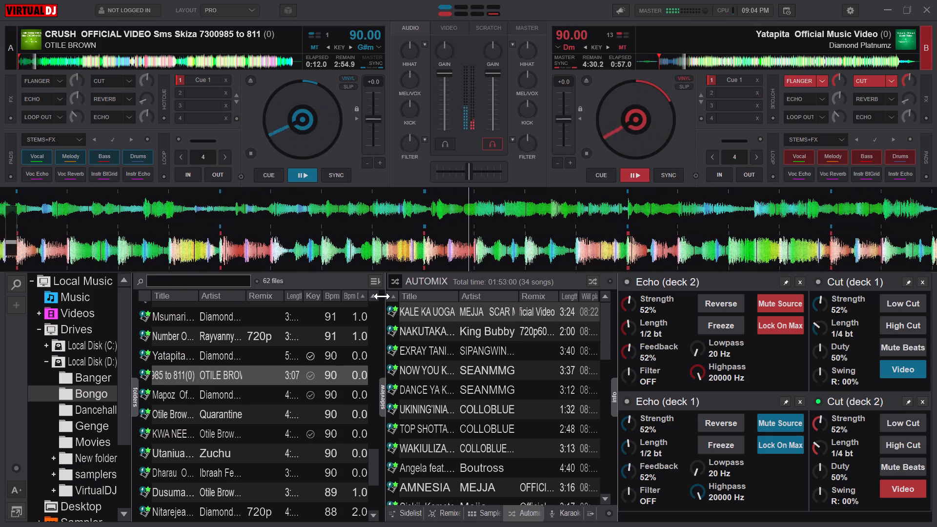
key(e)
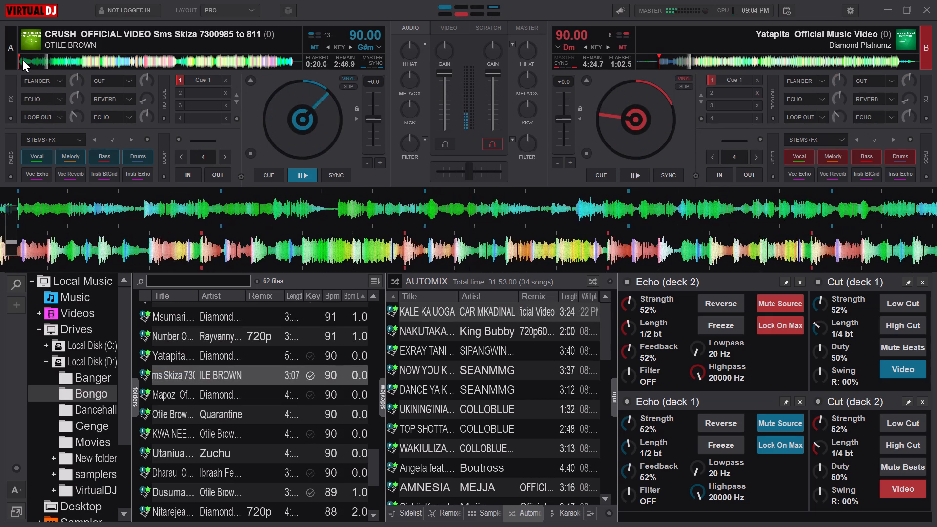
Jump "CRUSH" on deck A back to hot cue 1.
key(Tab)
key(alt+1)
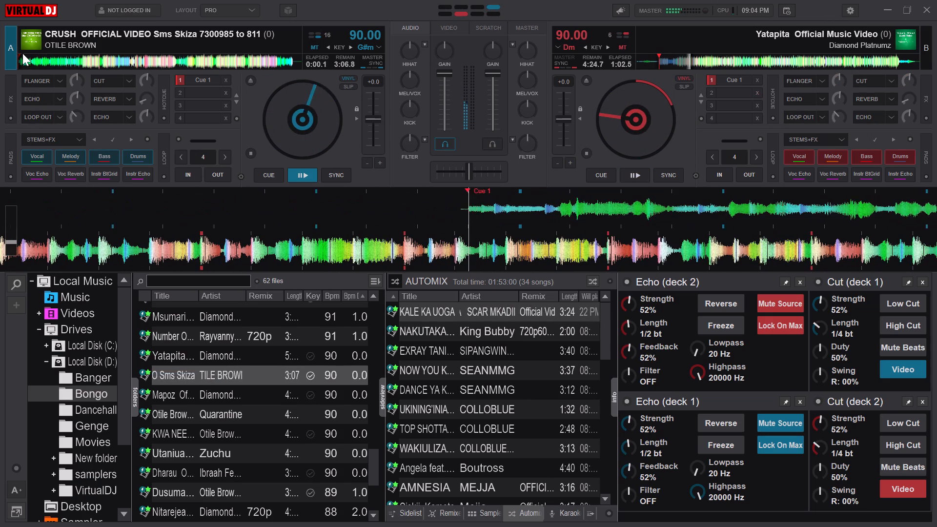
Load "Mapoz" onto deck B, set hot cue 1 at its opening beat, and start playing it.
double_click(244, 395)
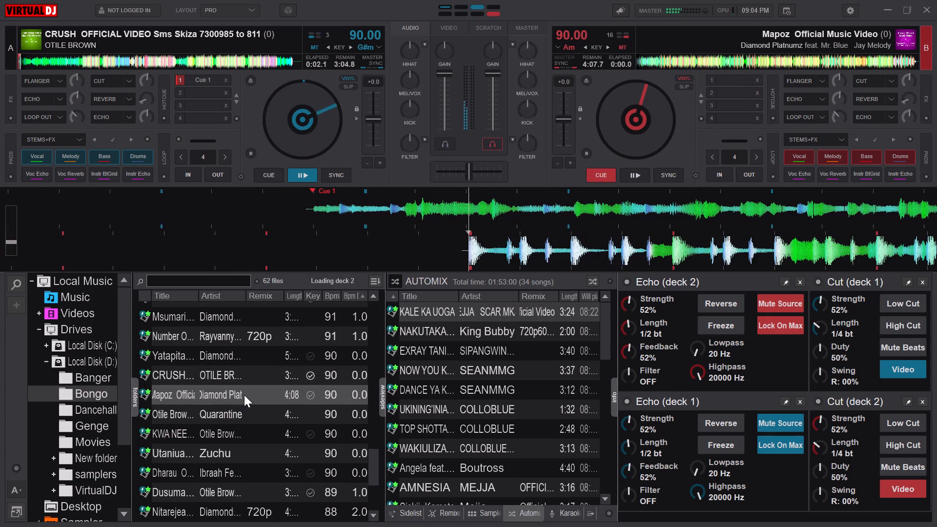
text(bb)
key(ctrl+1)
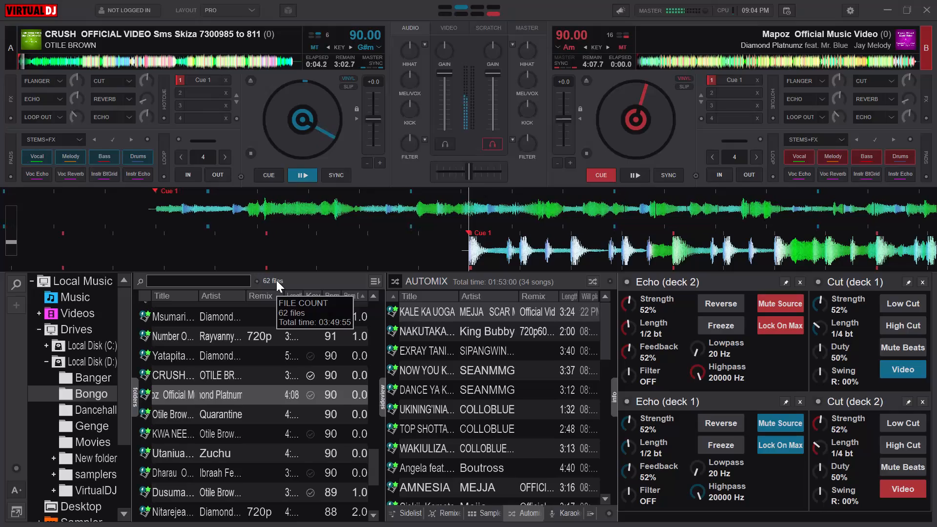
text(bb)
key(space)
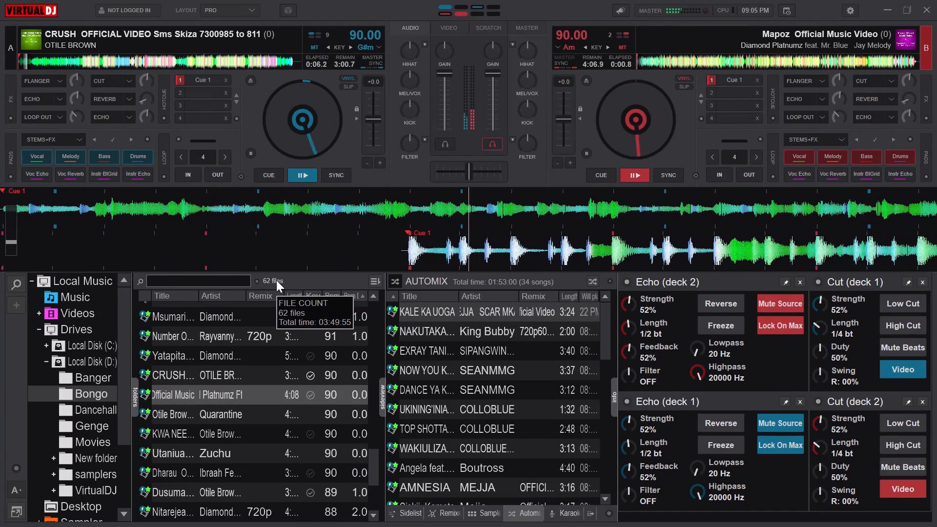
Fade out "CRUSH" on deck A with a high-pass filter, Echo and Loop Out, and return it to its cue point.
key(Tab)
key(x)
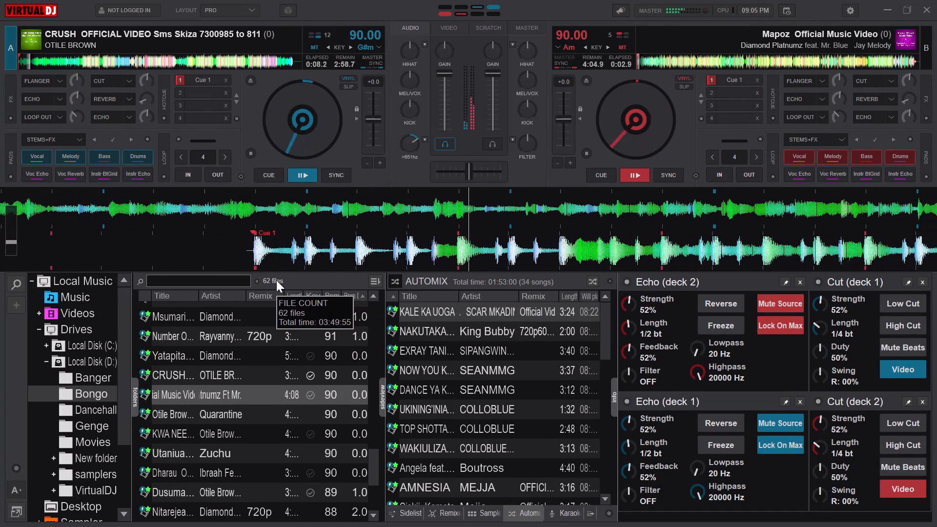
key(w)
key(e)
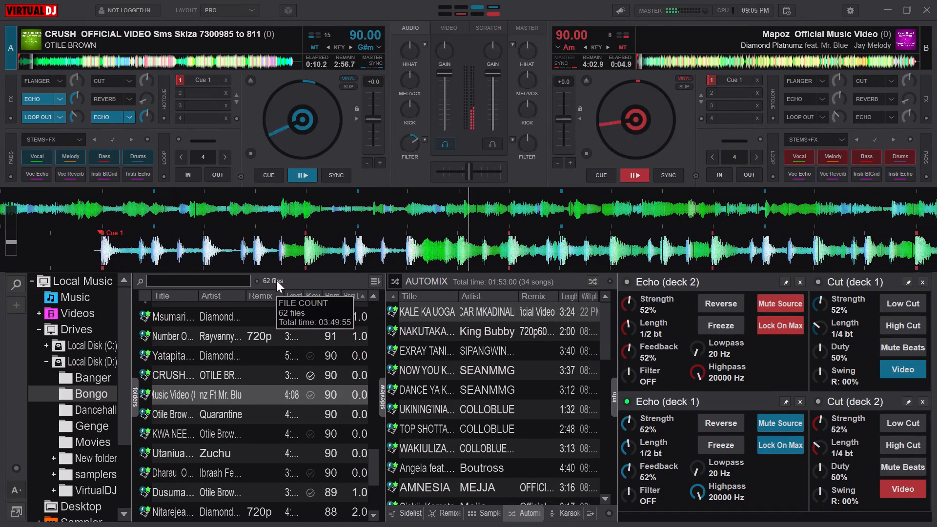
text(cwe)
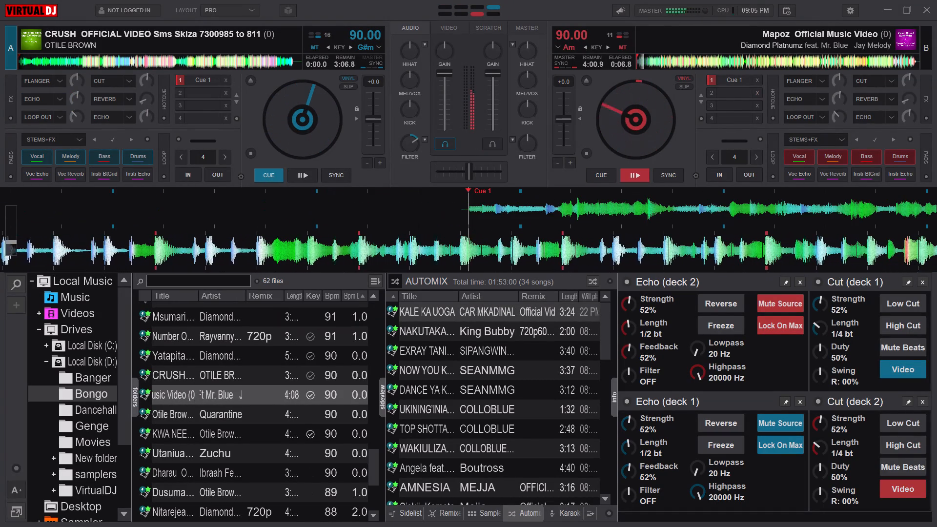
Load the Otile Brown "Quarantine" track onto deck A, set hot cue 1 at its opening, and reset deck A's filter.
triple_click(200, 421)
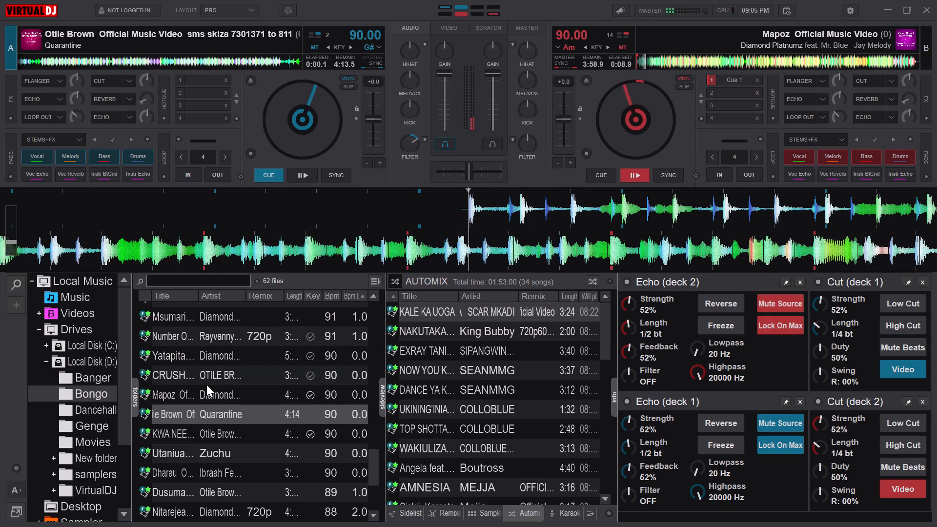
text(bb)
text(bbz)
key(ctrl+1)
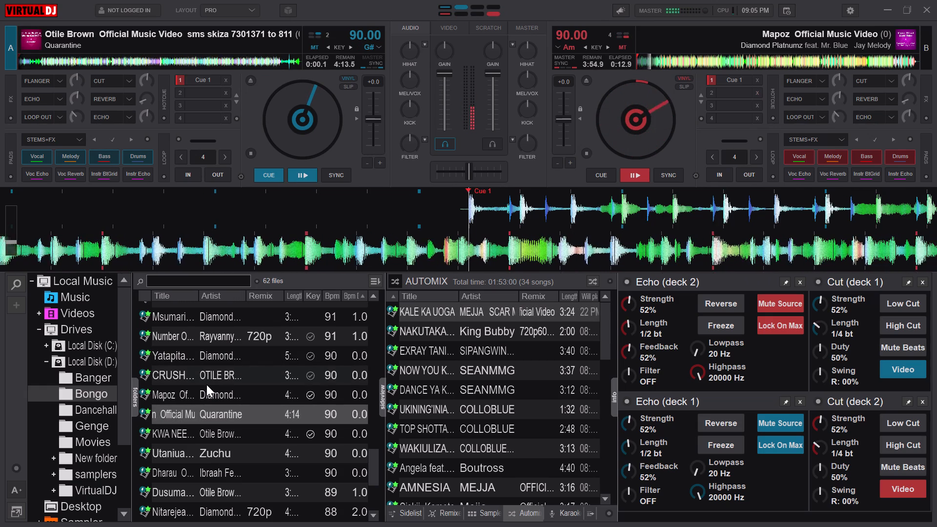
Start the Otile Brown track on deck A and nudge it forward until its beats line up with "Mapoz".
key(space)
key(c)
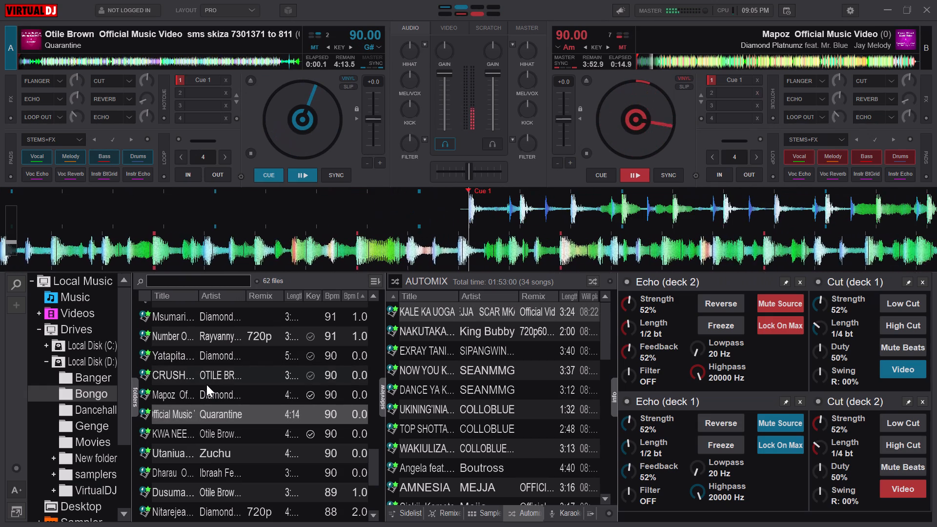
key(space)
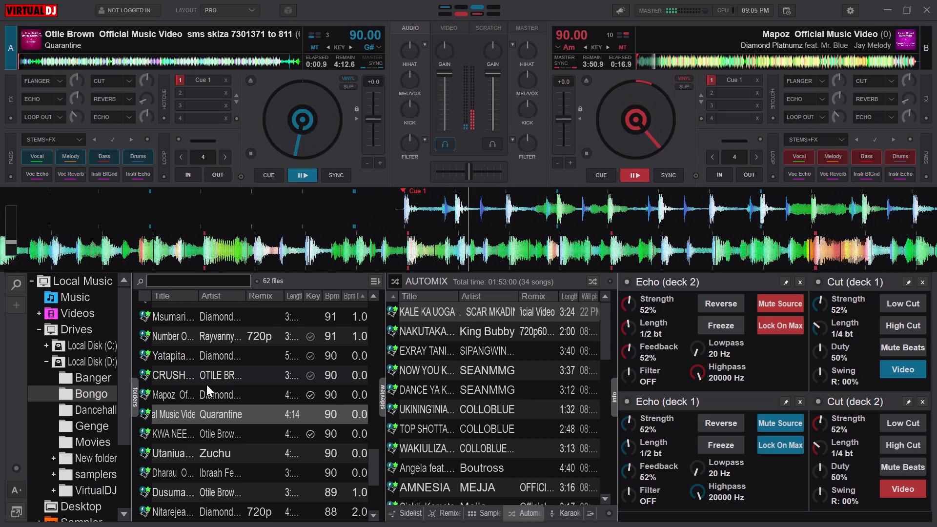
key(Right)
key(Right)
key(Right)
key(Right)
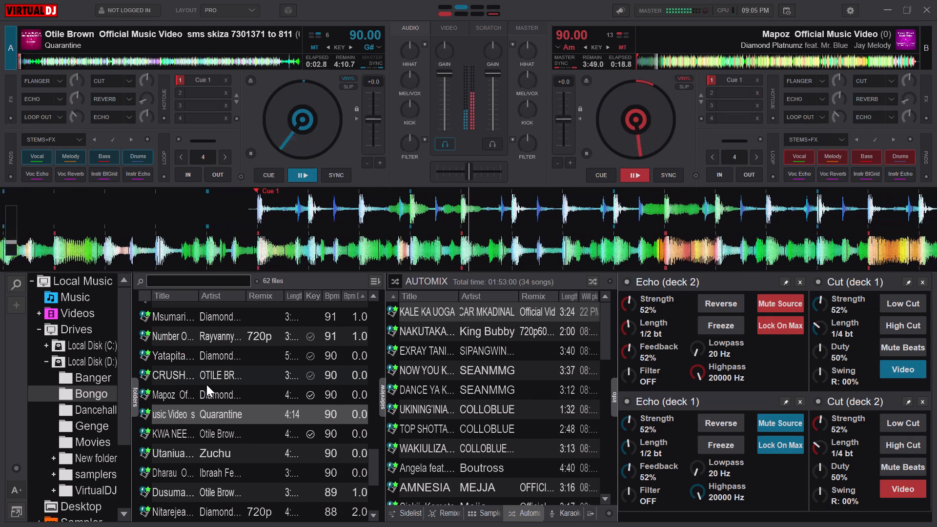
key(Right)
Fade out "Mapoz" on deck B with a high-pass filter, Loop Out and Echo, and return it to its cue point.
key(Tab)
key(x)
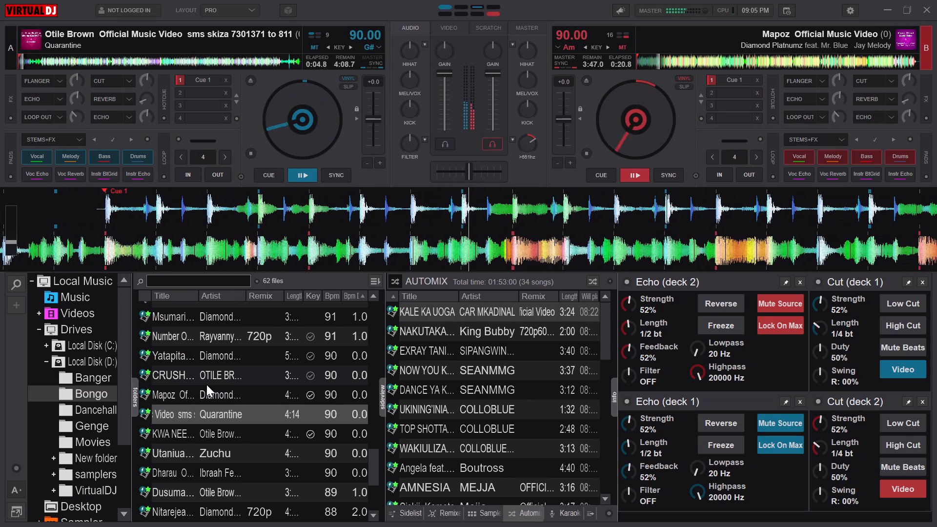
key(e)
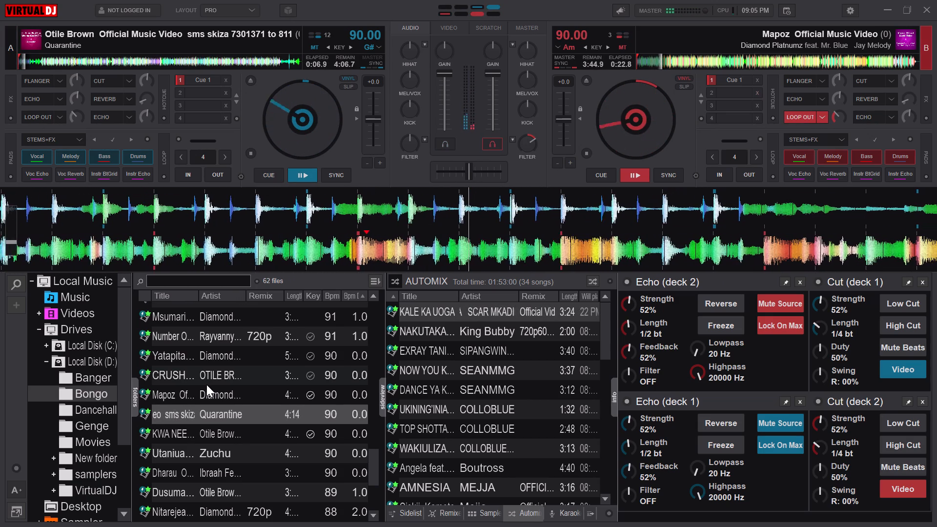
triple_click(219, 437)
click(219, 436)
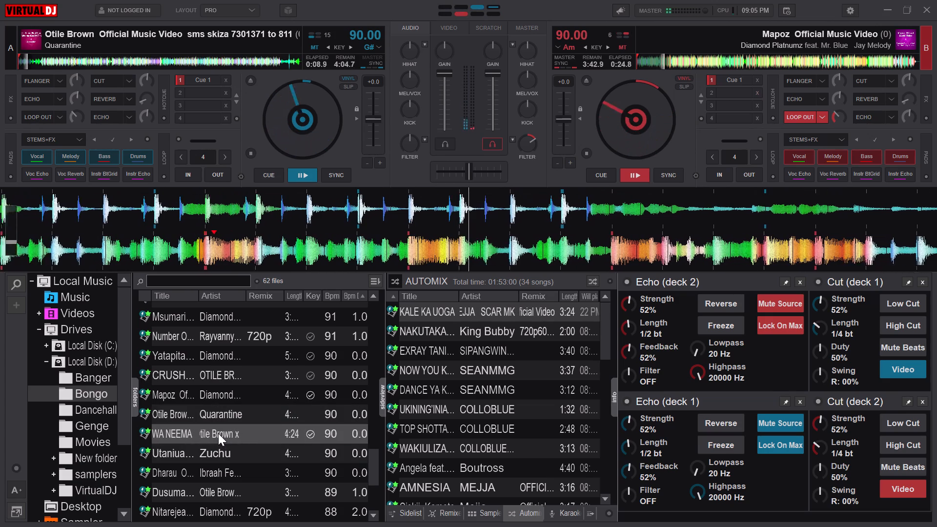
key(c)
key(w)
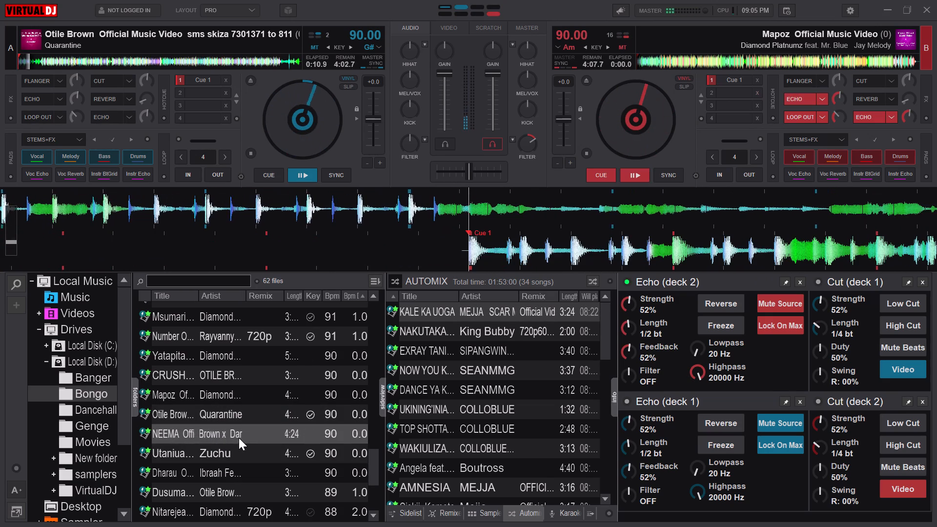
key(w)
key(e)
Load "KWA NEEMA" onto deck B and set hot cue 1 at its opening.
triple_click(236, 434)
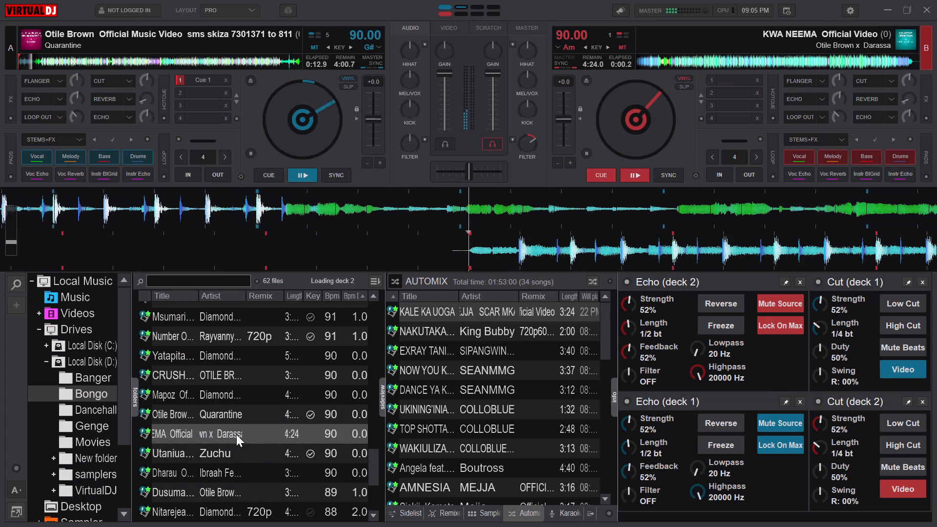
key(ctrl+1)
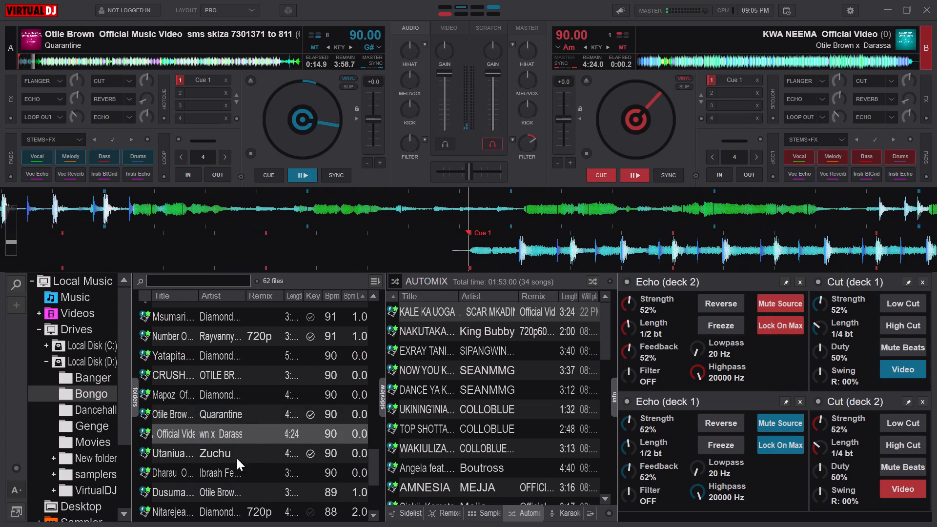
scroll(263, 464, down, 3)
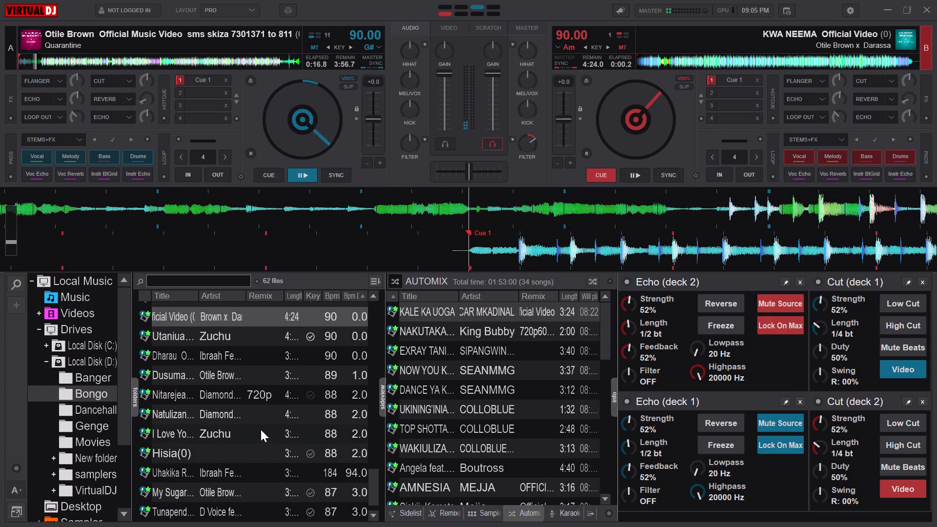
Play "KWA NEEMA" briefly on deck B, reset the deck's filter, and return the track to its cue point.
key(space)
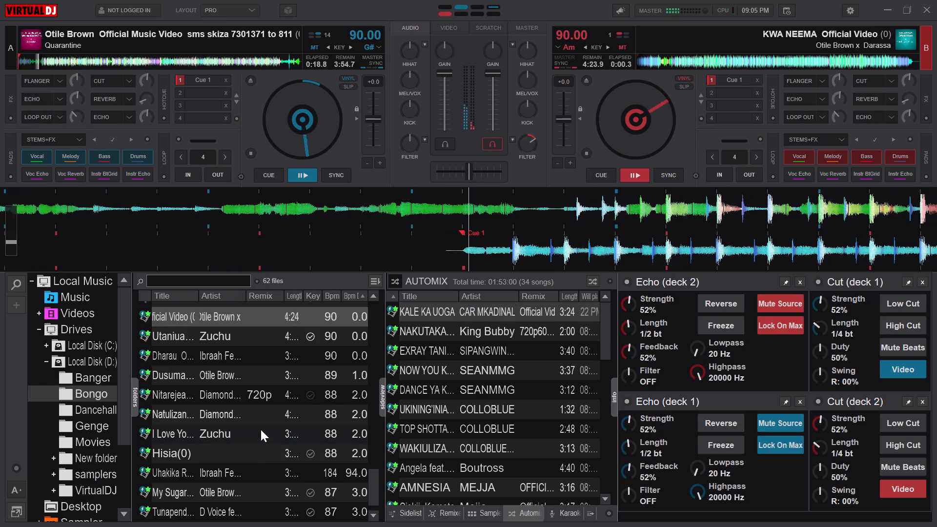
key(z)
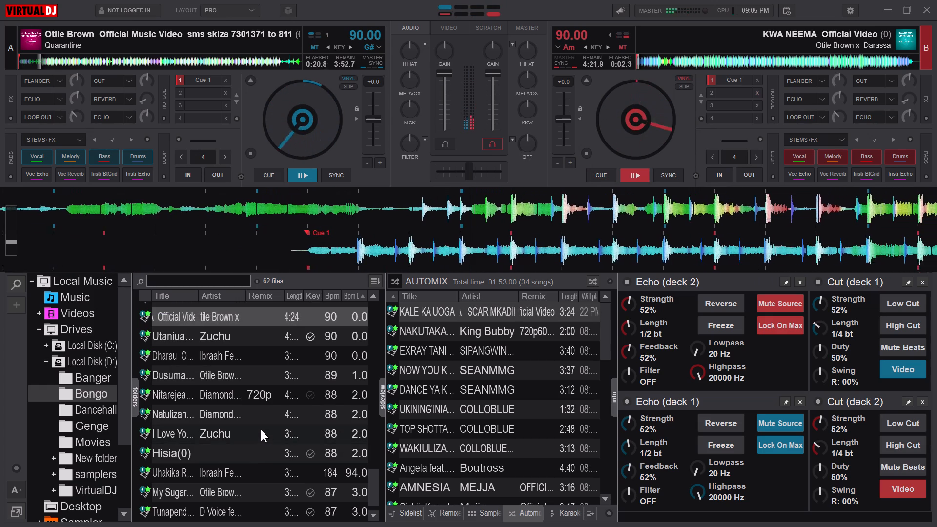
key(c)
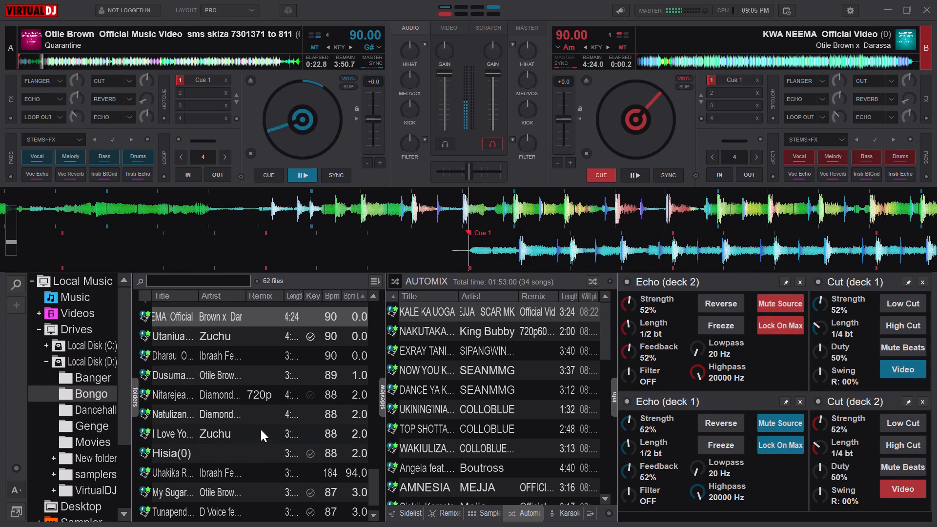
Load "Utaniua" by Zuchu onto deck B and set hot cue 1 at its opening.
triple_click(184, 332)
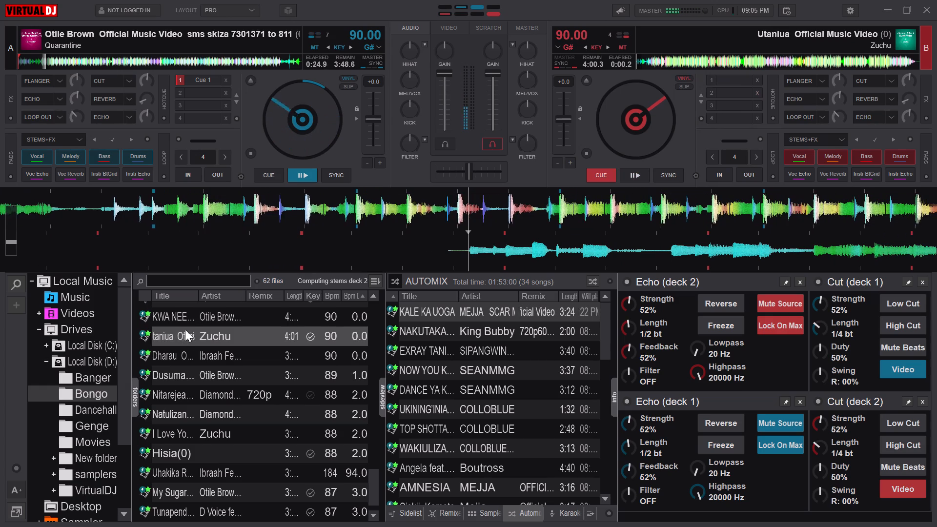
key(ctrl+1)
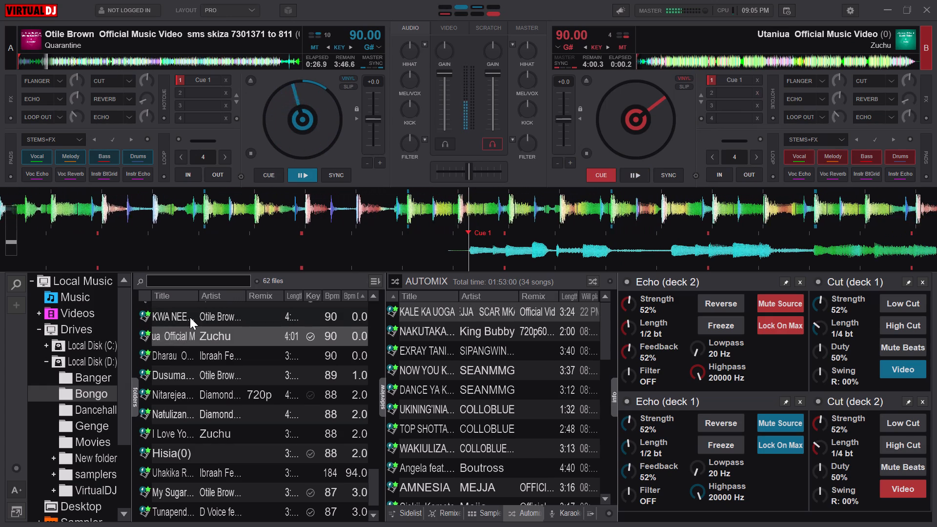
Apply Echo to the Otile Brown track on deck A and start "Utaniua" on deck B.
key(Tab)
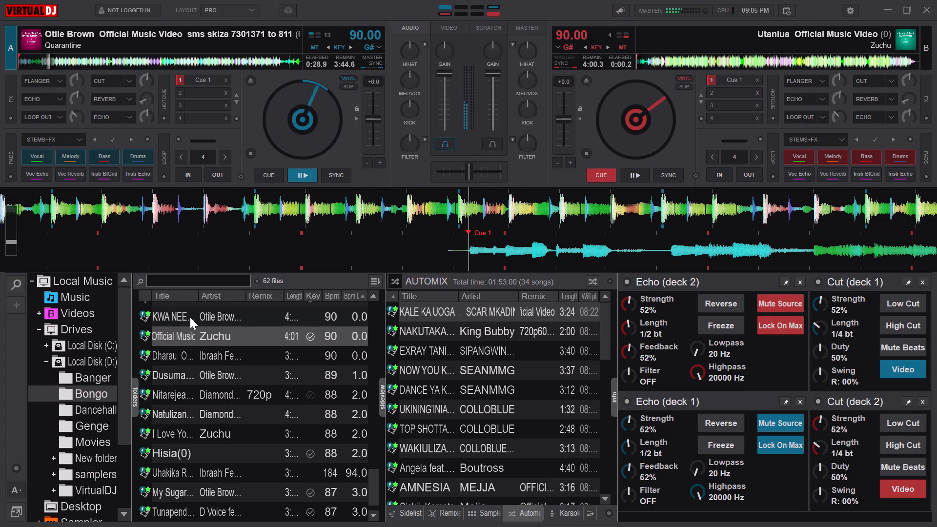
key(w)
key(Tab)
key(space)
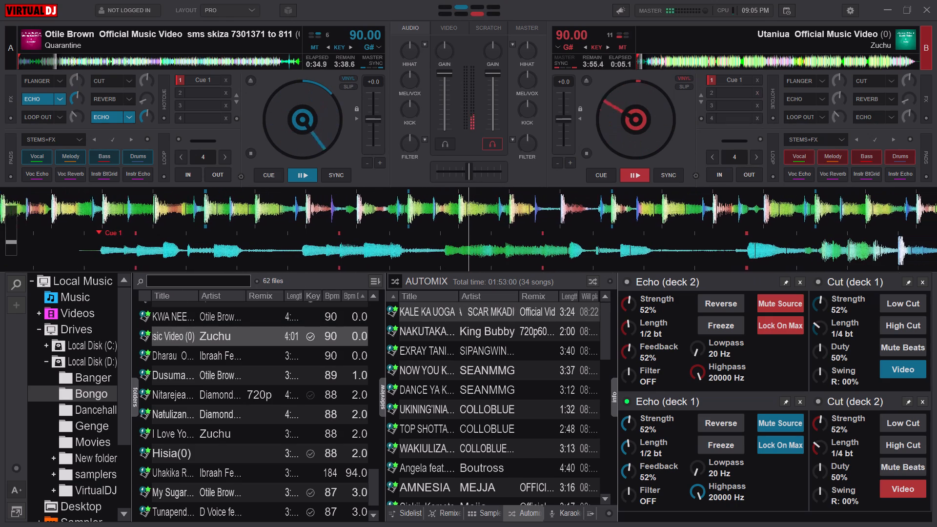
Move hot cue 1 of "Utaniua" on deck B to about 0:08.7 and restart playback from it.
key(ctrl+1)
key(ctrl+1)
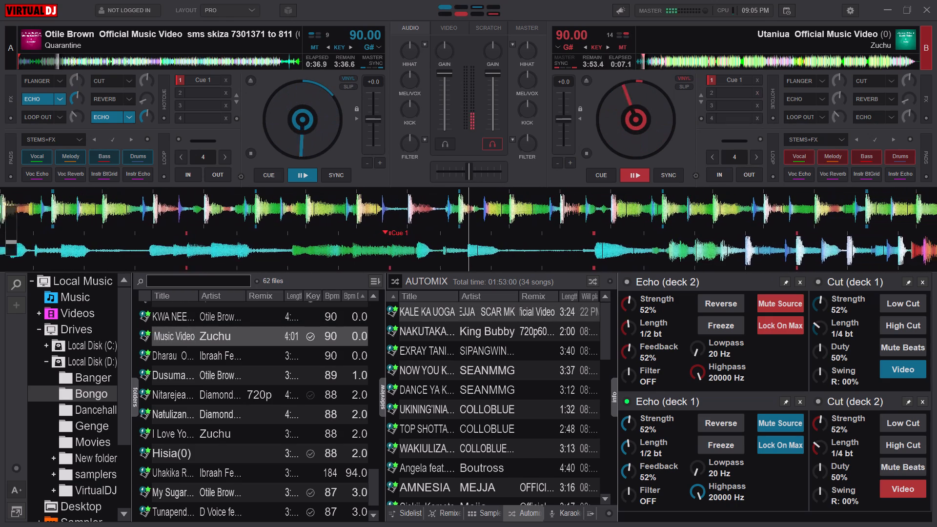
key(ctrl+1)
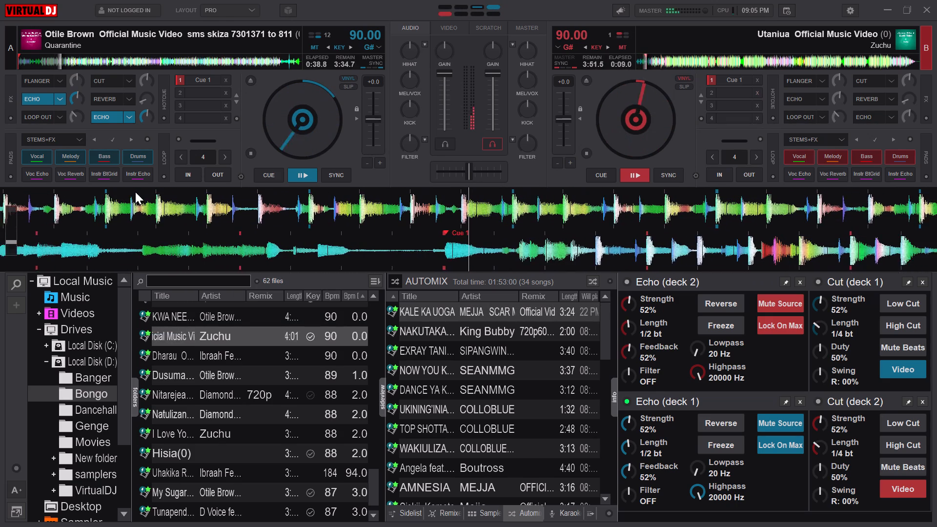
key(c)
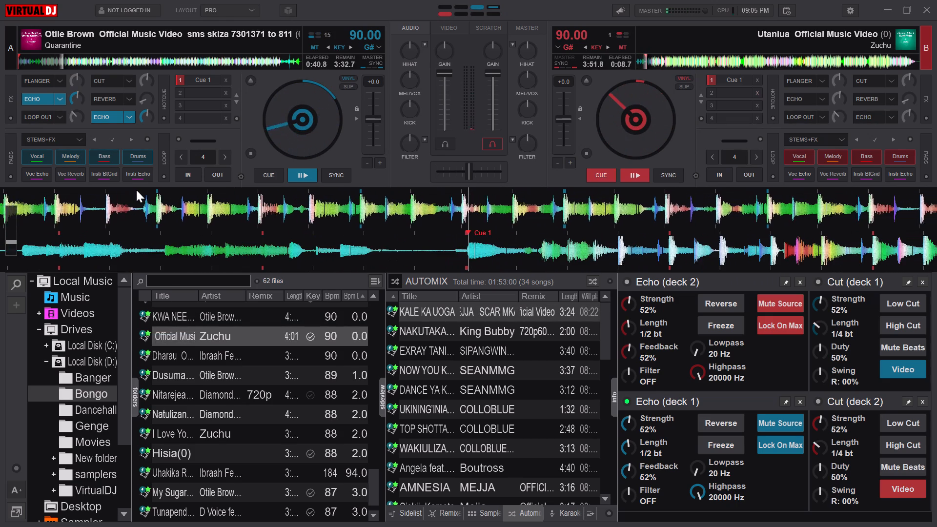
key(space)
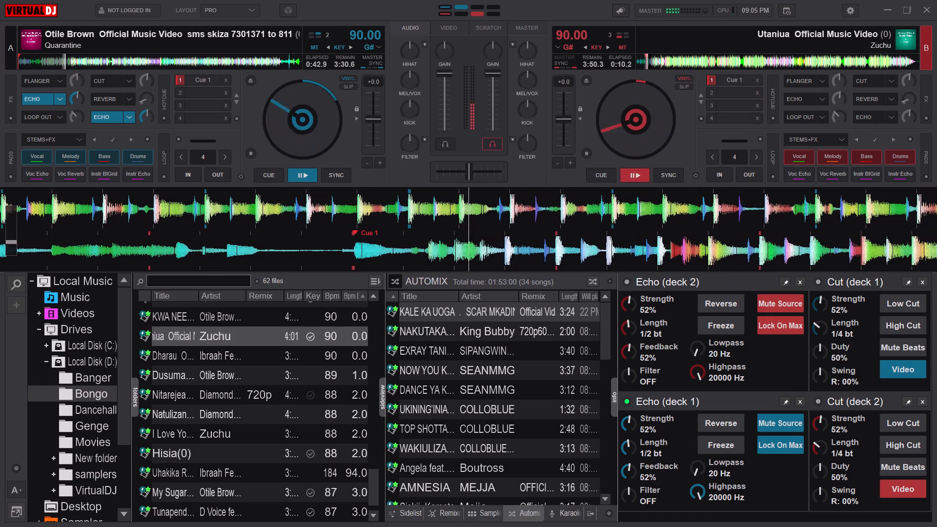
Send the Otile Brown track on deck A back to its start.
key(f)
key(f)
key(f)
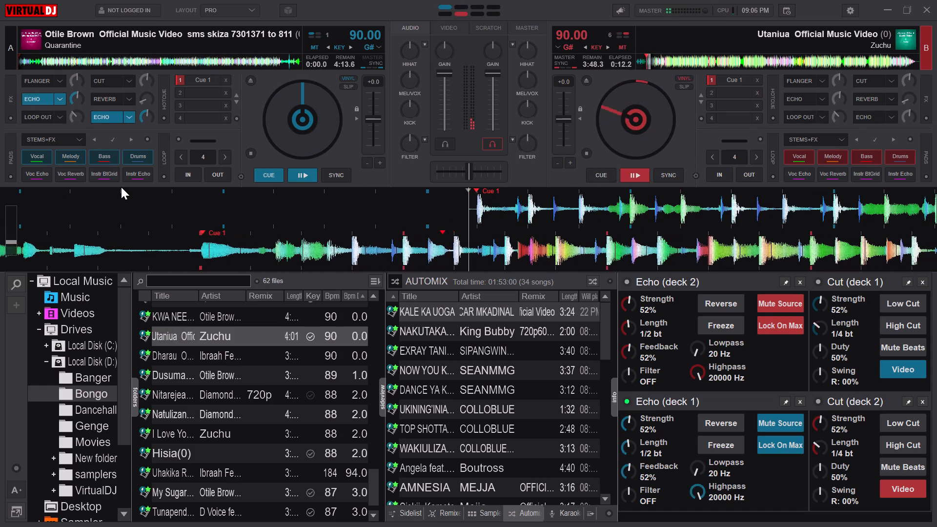
Load "Utaniua" onto deck A as well, set hot cue 1 at its opening, play it briefly and return it to the cue.
double_click(169, 334)
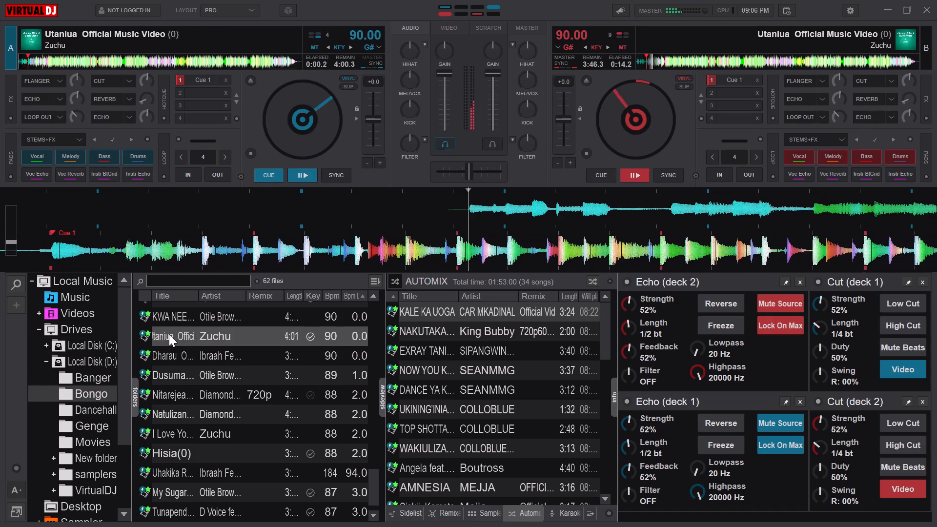
key(ctrl+1)
key(space)
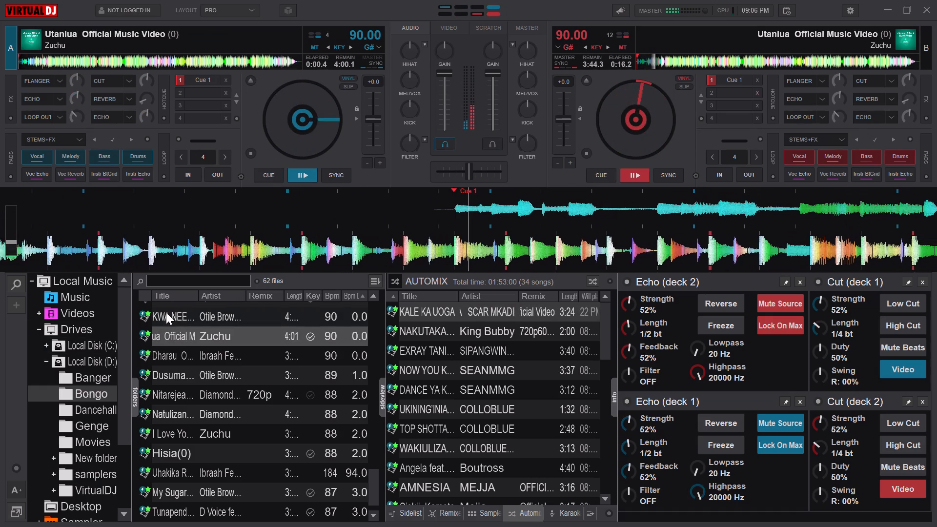
key(Tab)
key(f)
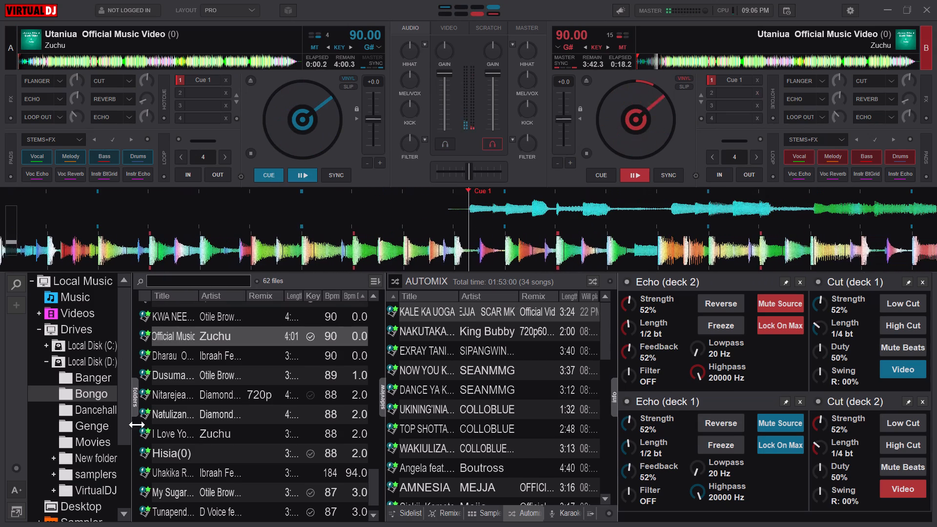
Apply Loop Out to deck A and pause "Utaniua" on deck B.
key(Tab)
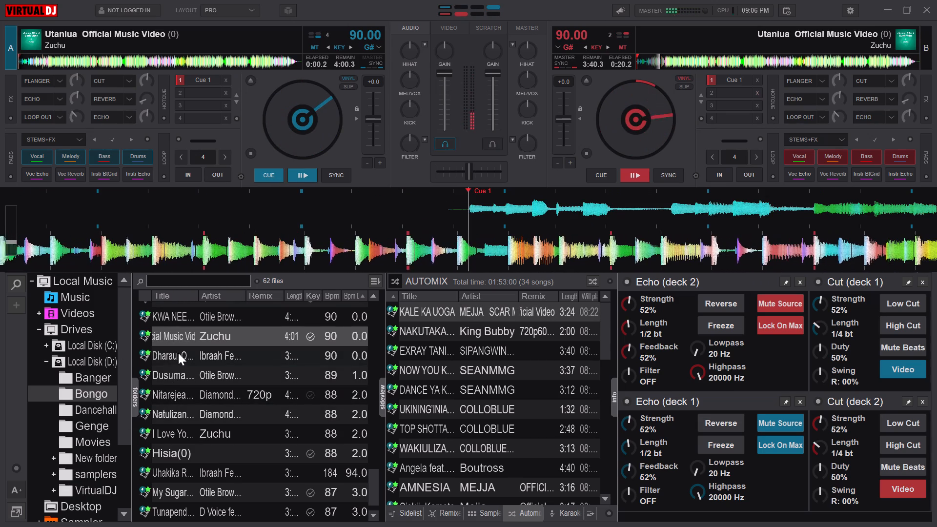
key(e)
key(Tab)
key(space)
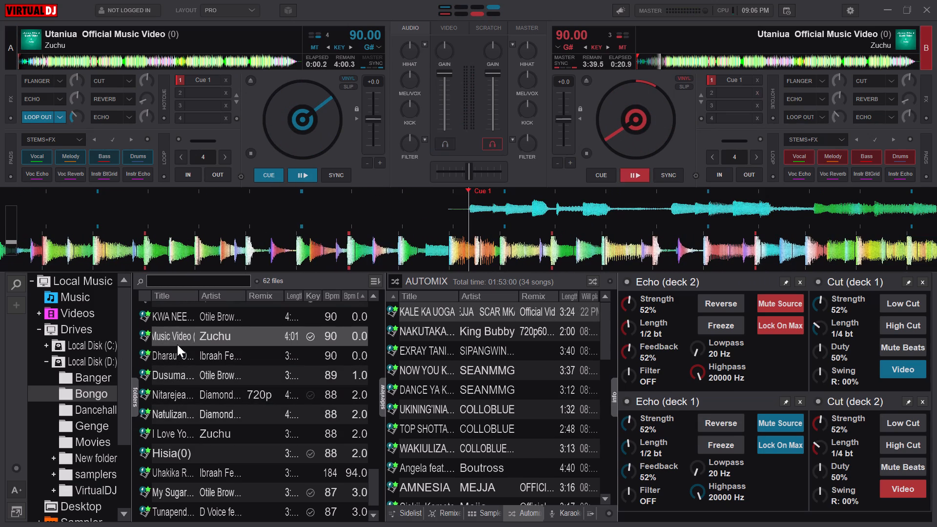
Switch Loop Out from deck A to deck B and start "Utaniua" playing on deck B, followed by deck A.
key(e)
key(Tab)
key(e)
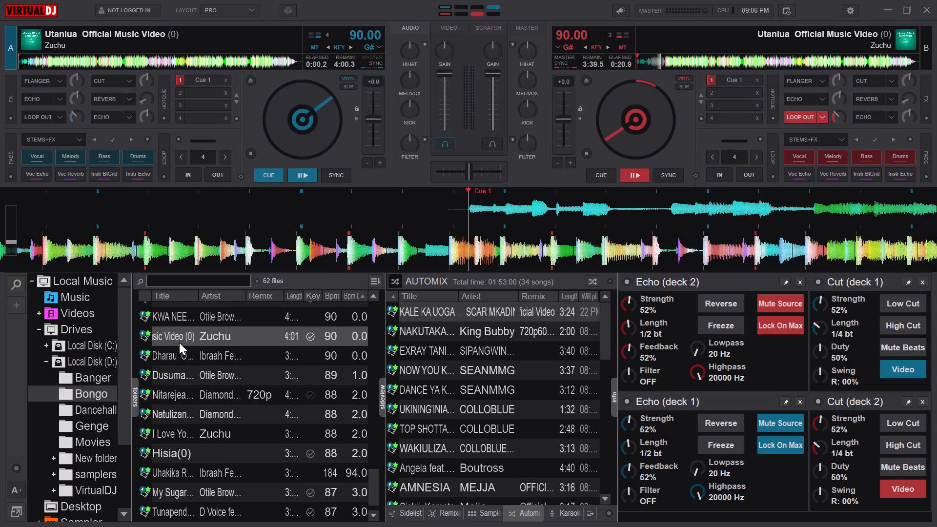
key(Tab)
key(space)
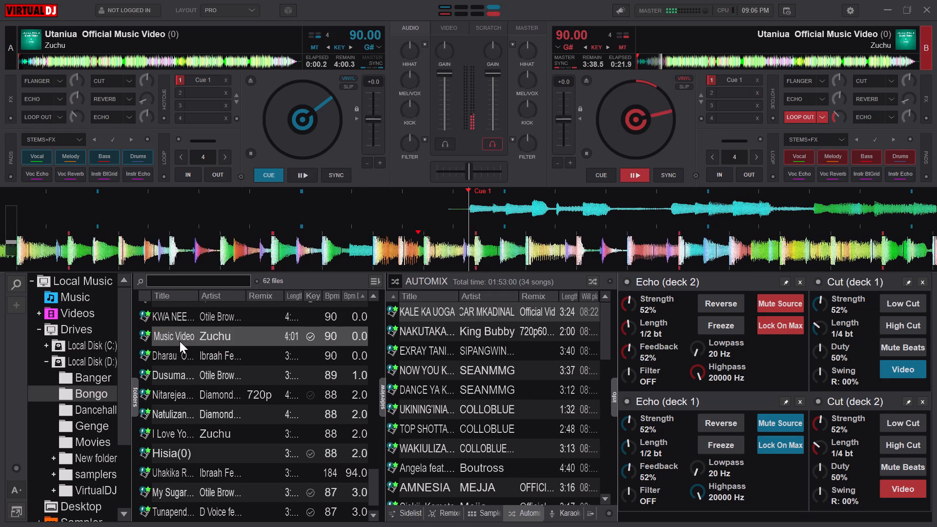
text(ee)
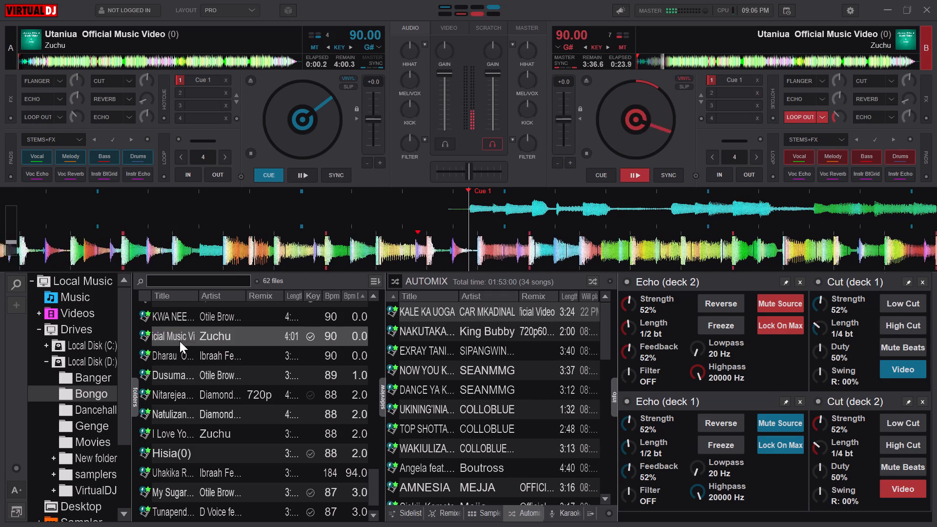
key(Tab)
key(space)
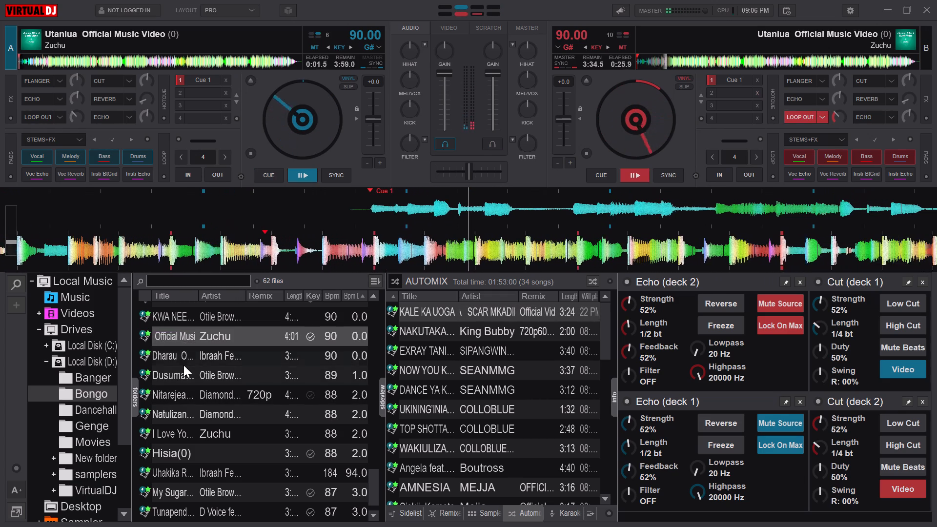
Load "Dharau" by Ibraah feat. Harmonize onto deck A, set hot cue 1 at its start and play it.
triple_click(184, 357)
double_click(184, 357)
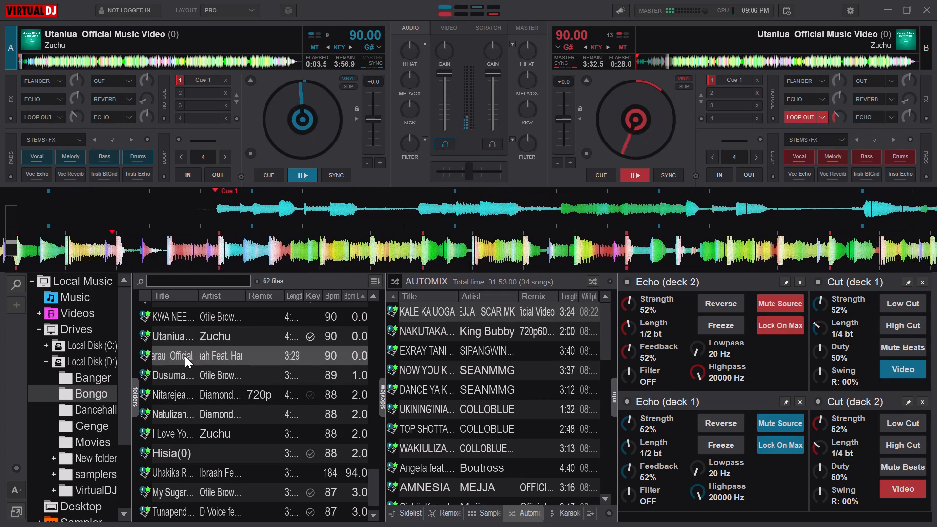
key(c)
triple_click(185, 355)
key(space)
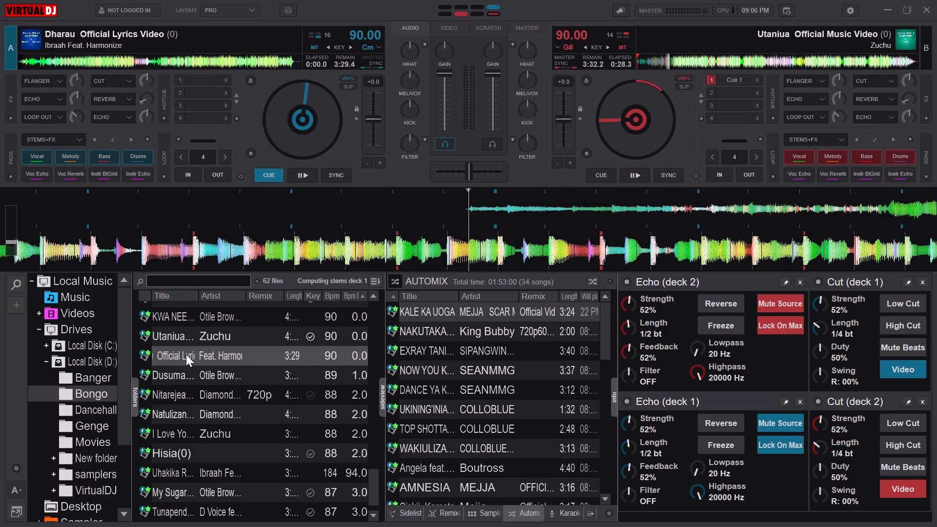
key(c)
key(ctrl+1)
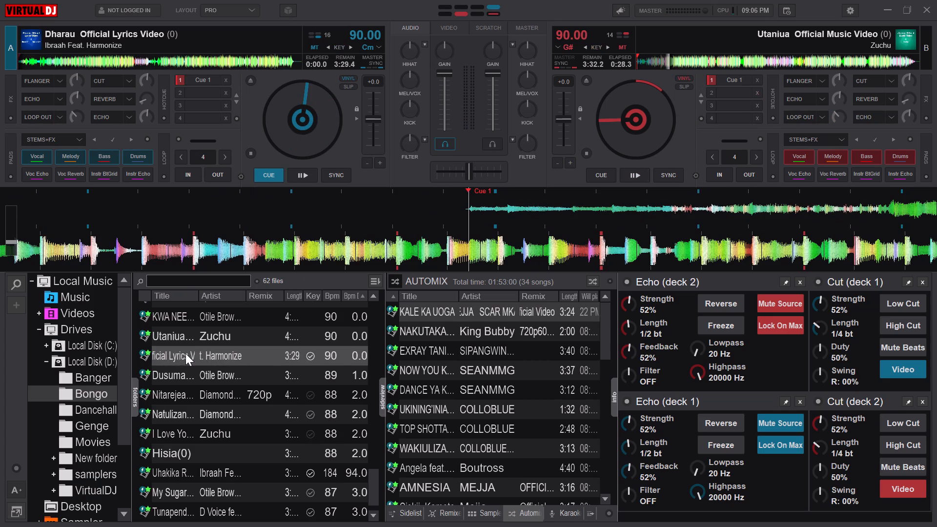
key(space)
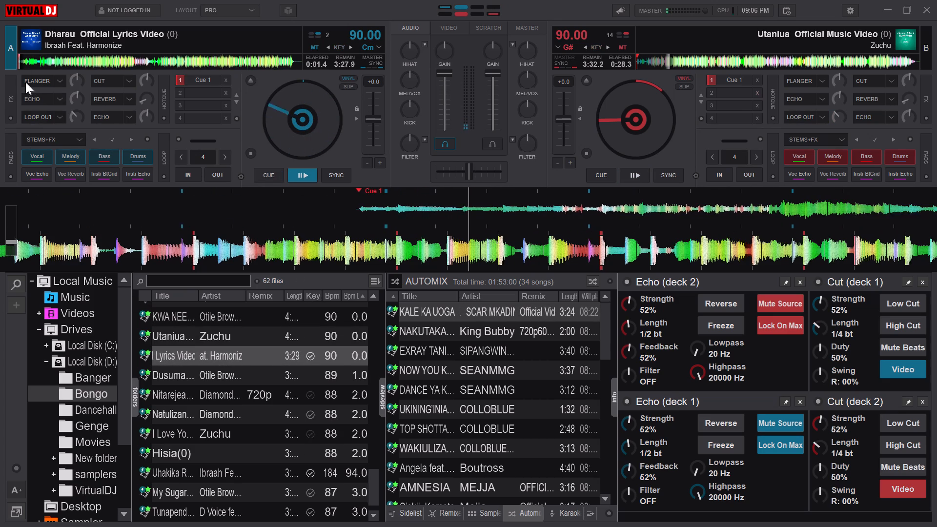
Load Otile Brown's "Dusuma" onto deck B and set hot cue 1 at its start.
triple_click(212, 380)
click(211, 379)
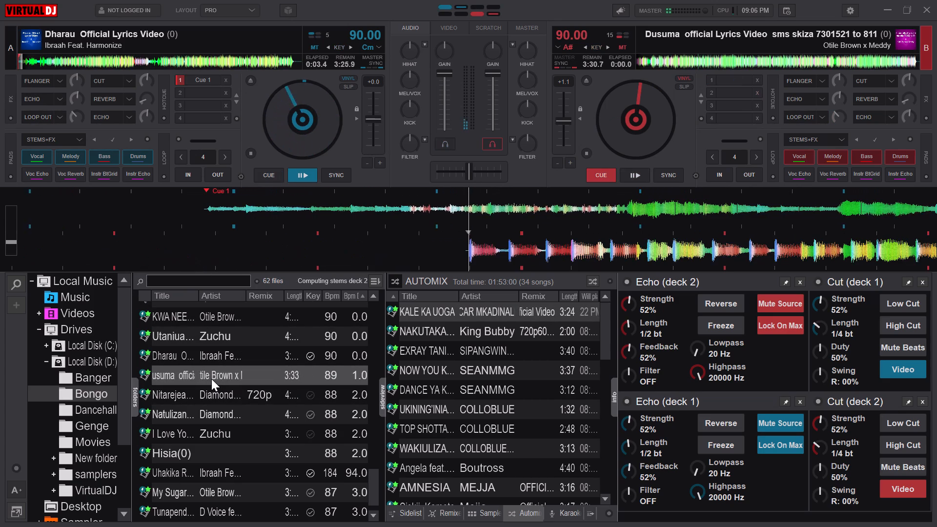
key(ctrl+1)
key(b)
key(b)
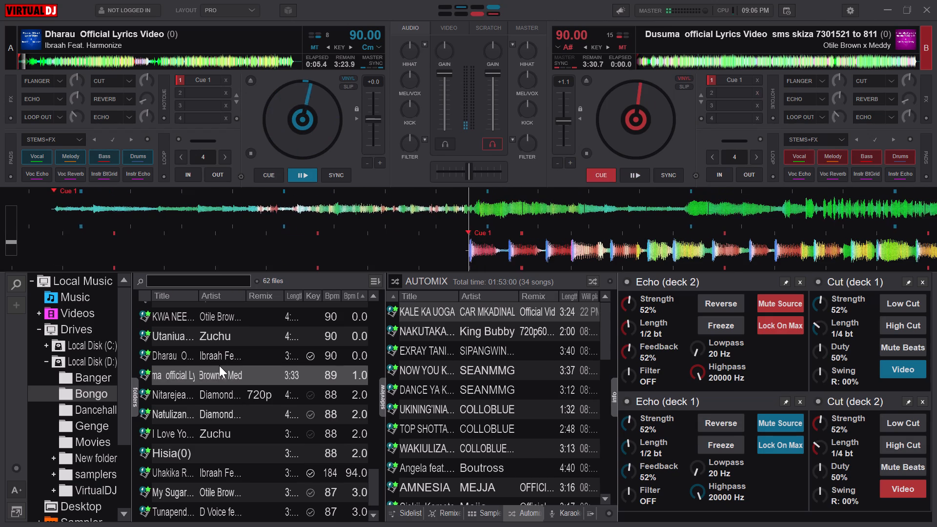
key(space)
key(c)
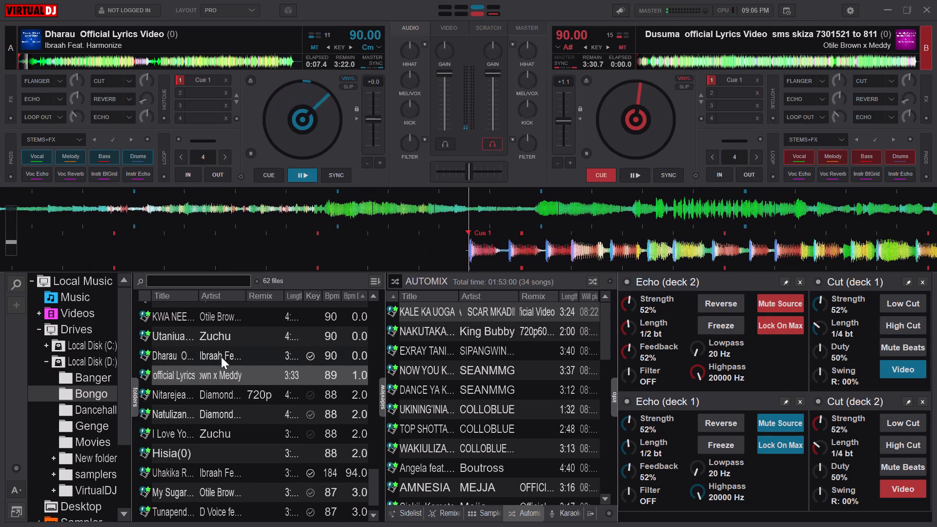
Load "Nitarejea" onto deck B, play it, set hot cue 1 at about 0:15 and jump back ahead of that cue.
triple_click(186, 395)
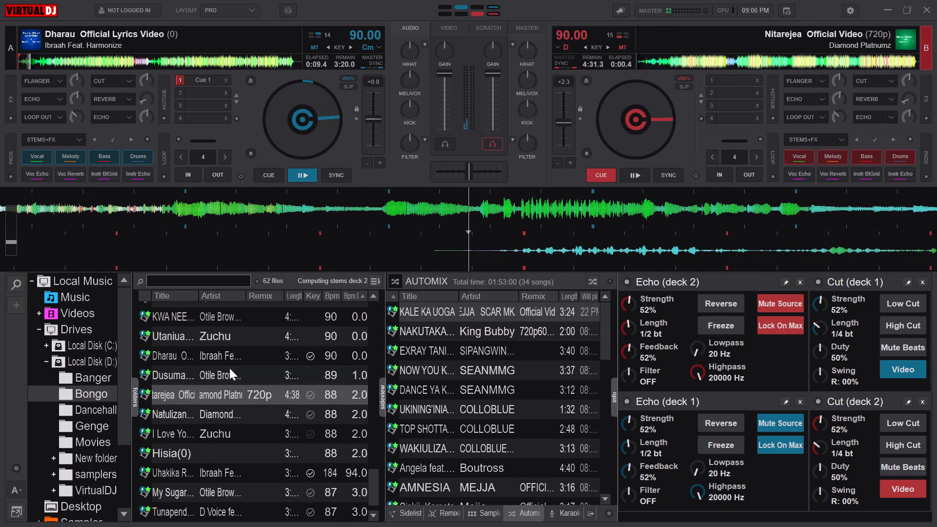
key(space)
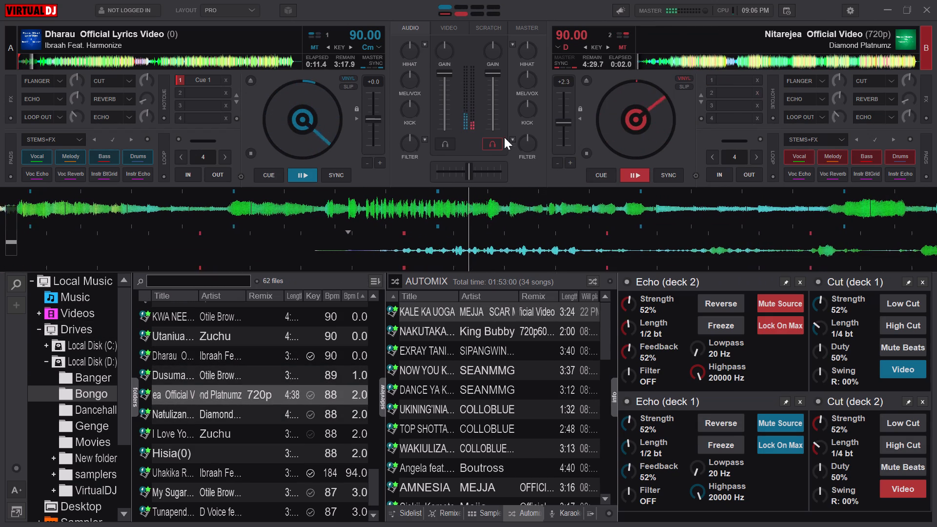
click(652, 62)
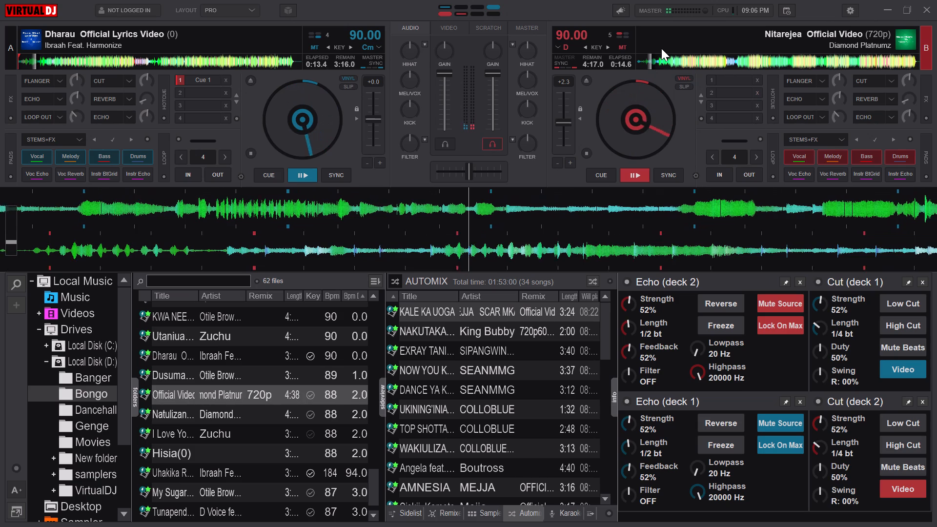
key(ctrl+1)
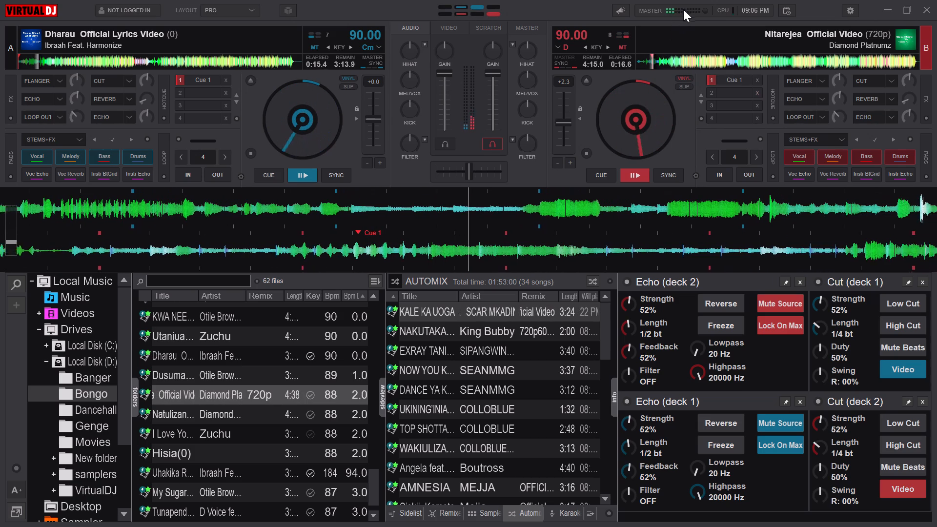
ctrl+click(649, 63)
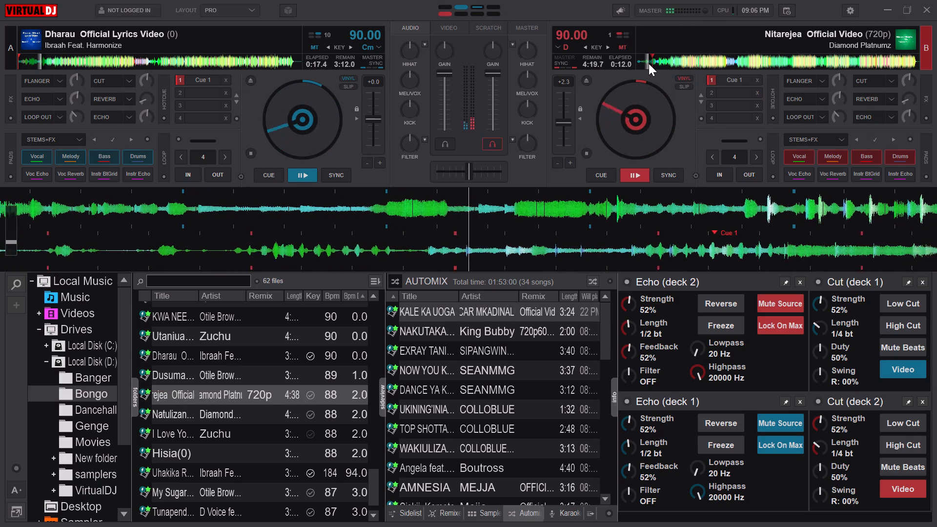
ctrl+click(644, 62)
Apply Loop Out to deck A to fade out "Dharau" while "Nitarejea" plays on deck B.
key(Tab)
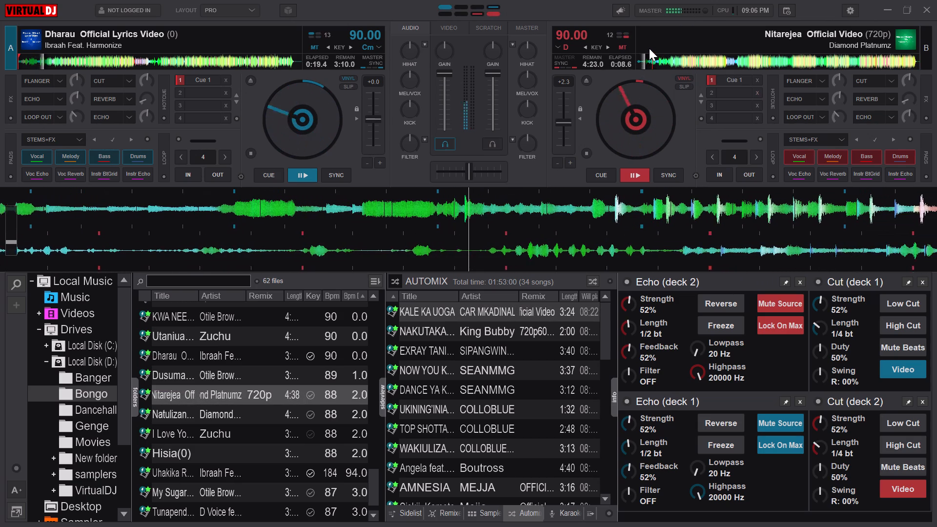
key(e)
key(Tab)
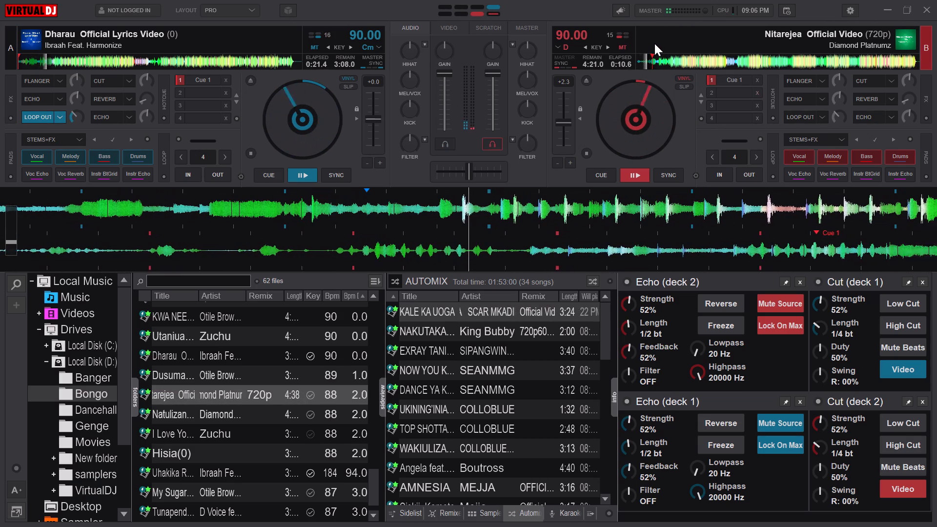
key(f)
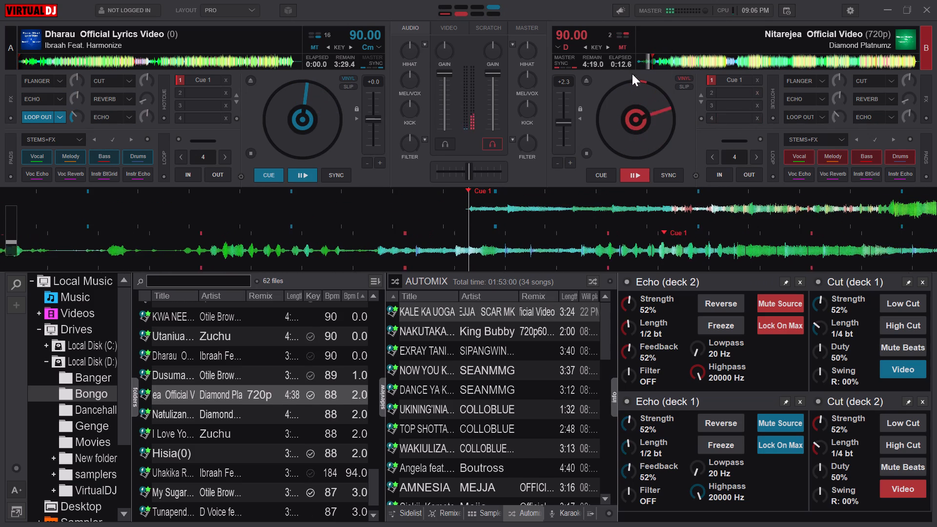
Load "Nitarejea" onto deck A as well, set hot cue 1 at its opening and play it.
triple_click(254, 392)
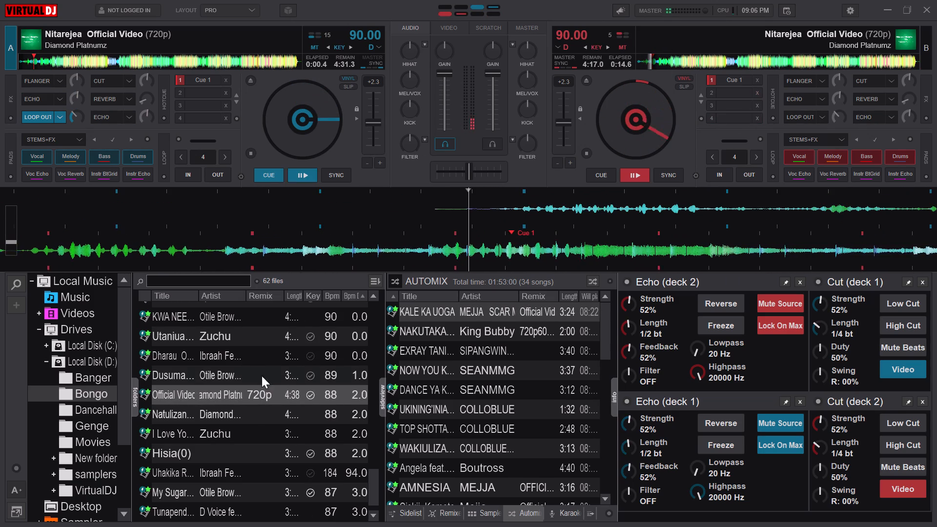
key(ctrl+1)
key(space)
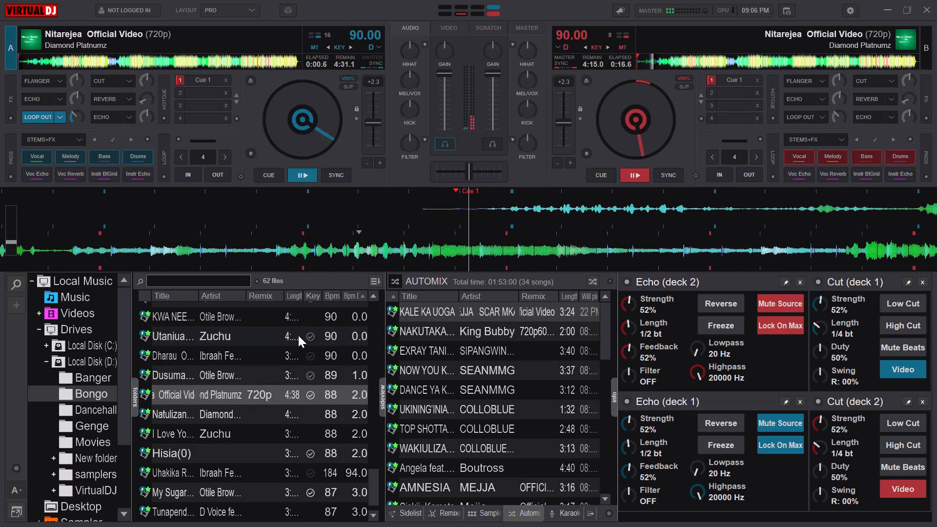
Apply Loop Out and a filter sweep to deck B, reset its filter and return "Nitarejea" to its cue point.
key(Tab)
key(w)
key(e)
key(w)
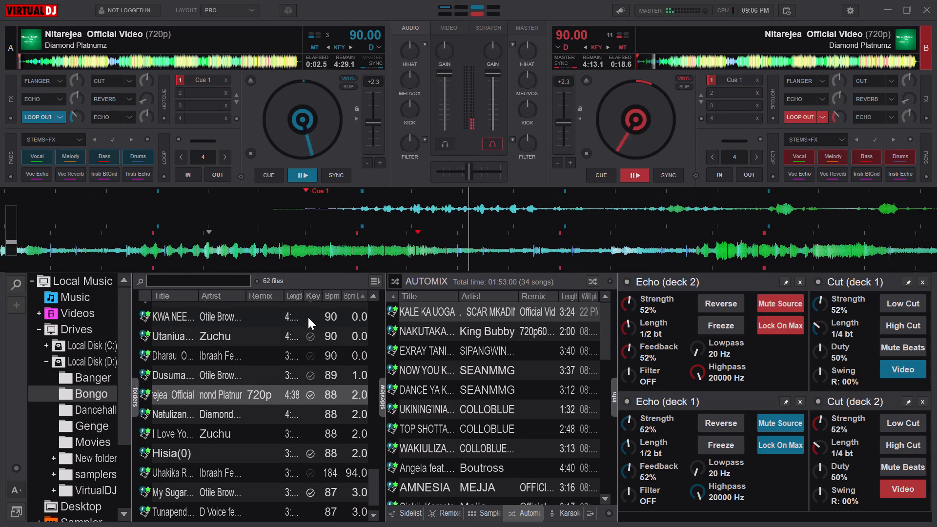
key(x)
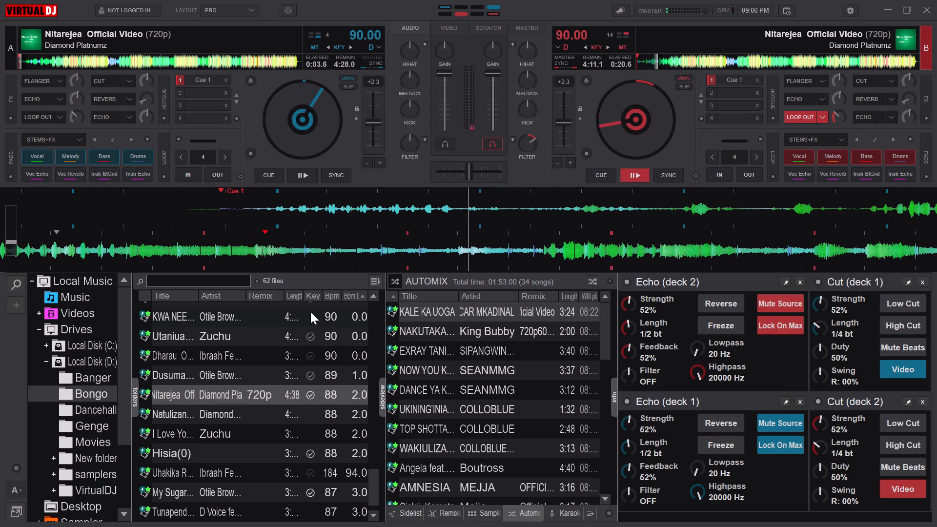
key(v)
key(c)
key(z)
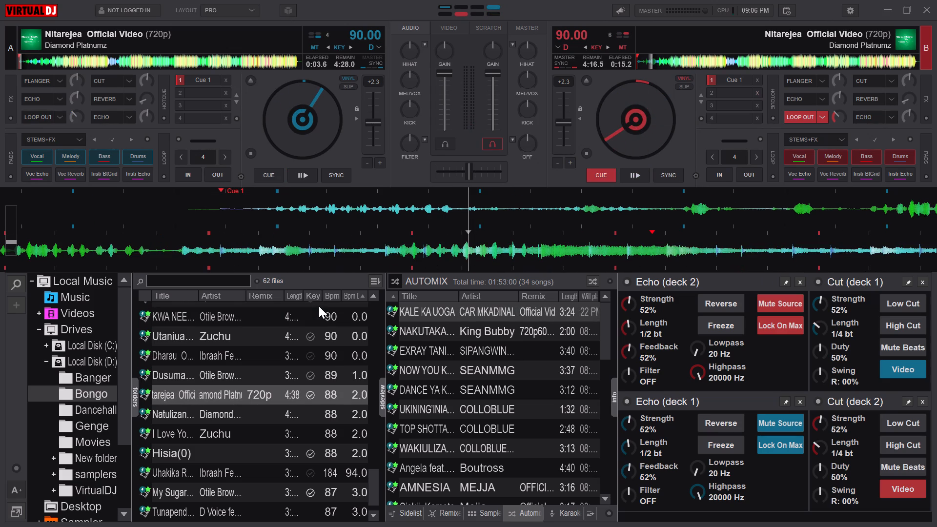
Play "Nitarejea" on deck A, move its hot cue 1 to about 0:11.4 and restart playback from there.
key(Tab)
key(space)
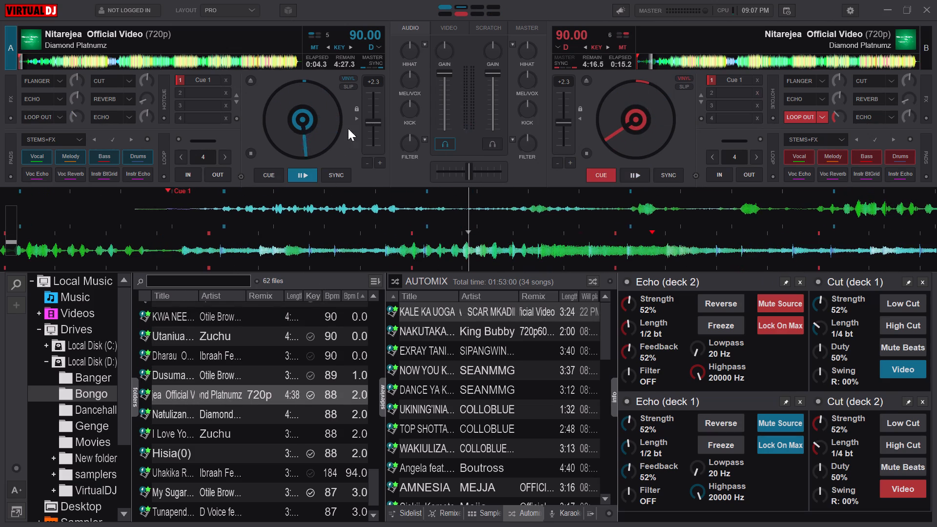
key(ctrl+1)
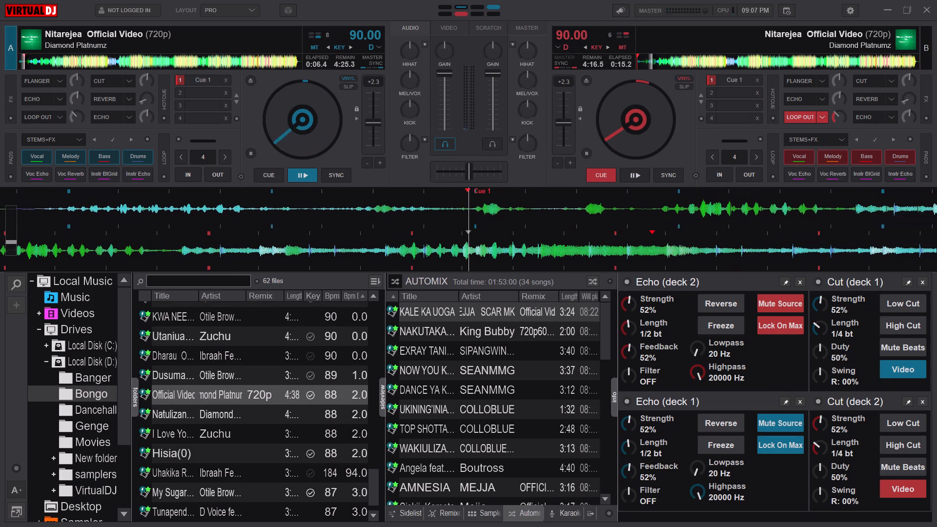
key(ctrl+1)
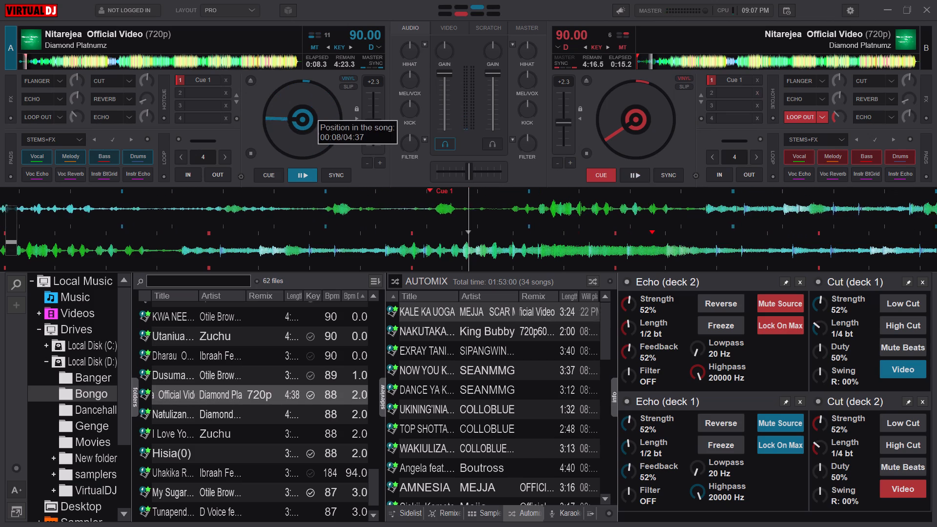
key(ctrl+1)
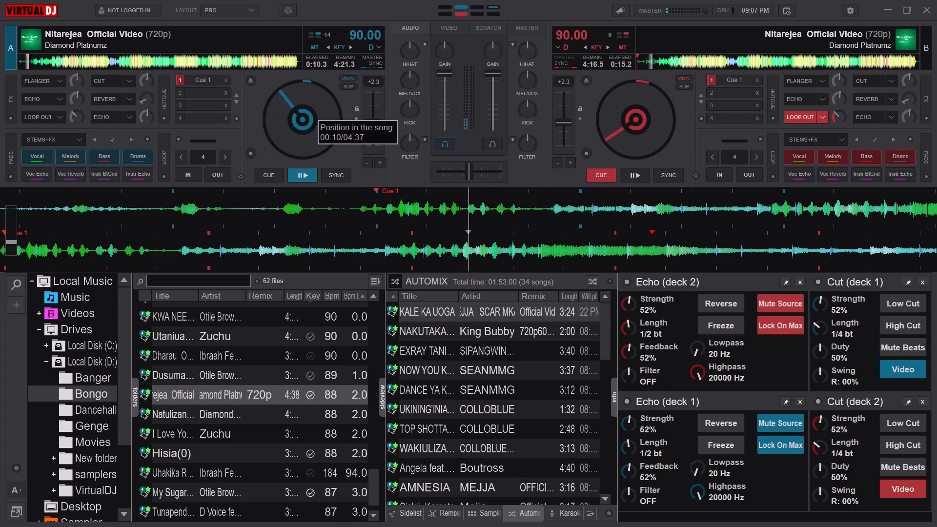
key(ctrl+1)
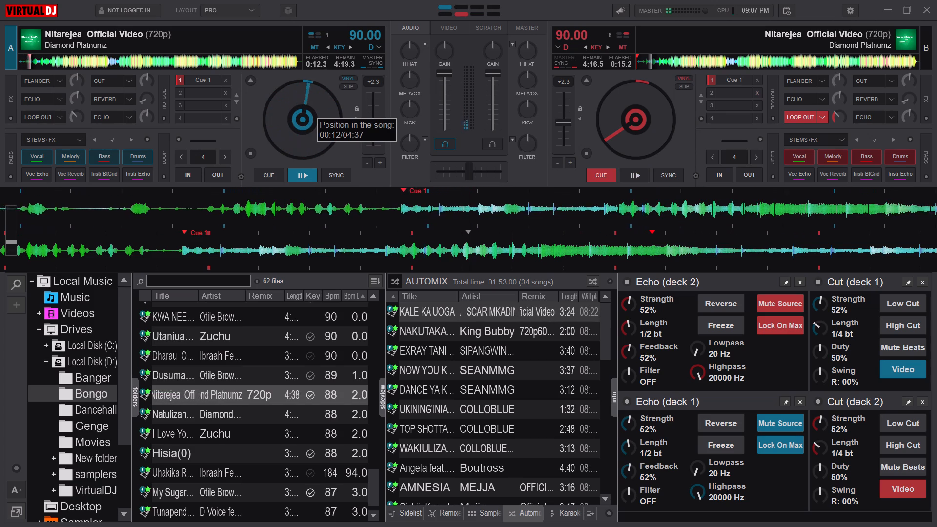
key(c)
key(space)
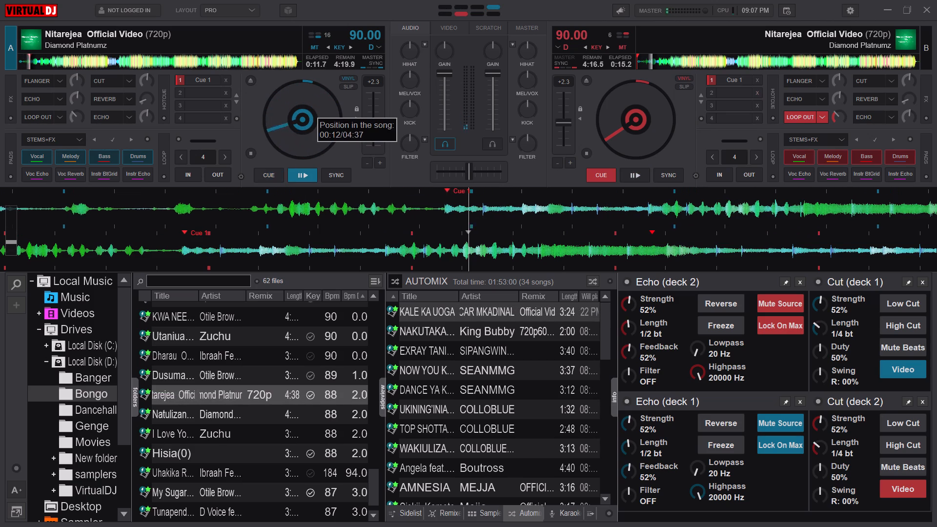
key(c)
click(491, 203)
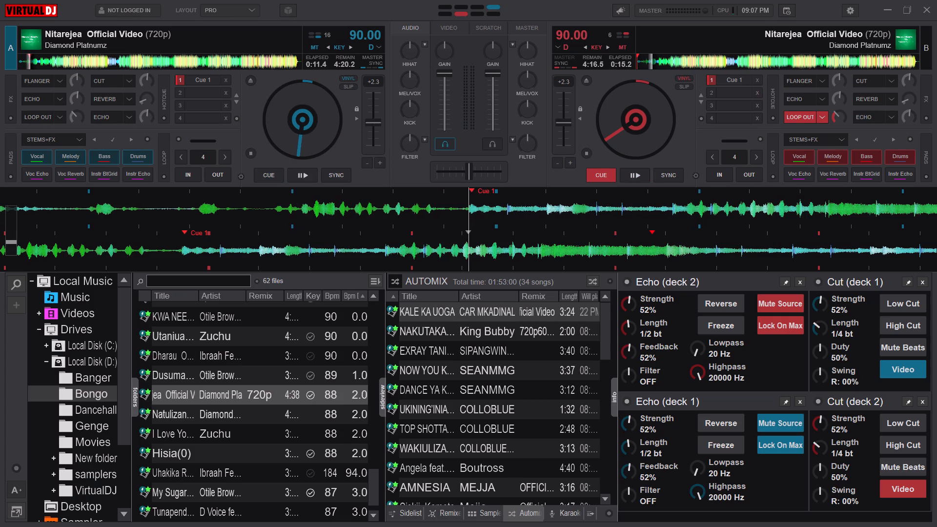
key(ctrl+1)
key(space)
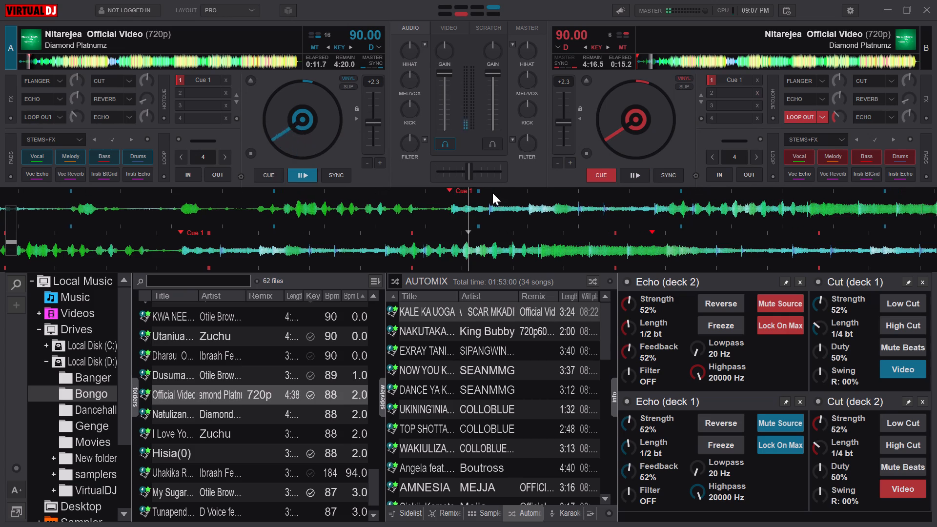
Load Diamond Platnumz's "Natulizana" onto deck B, set hot cue 1 at its opening and play it.
triple_click(223, 414)
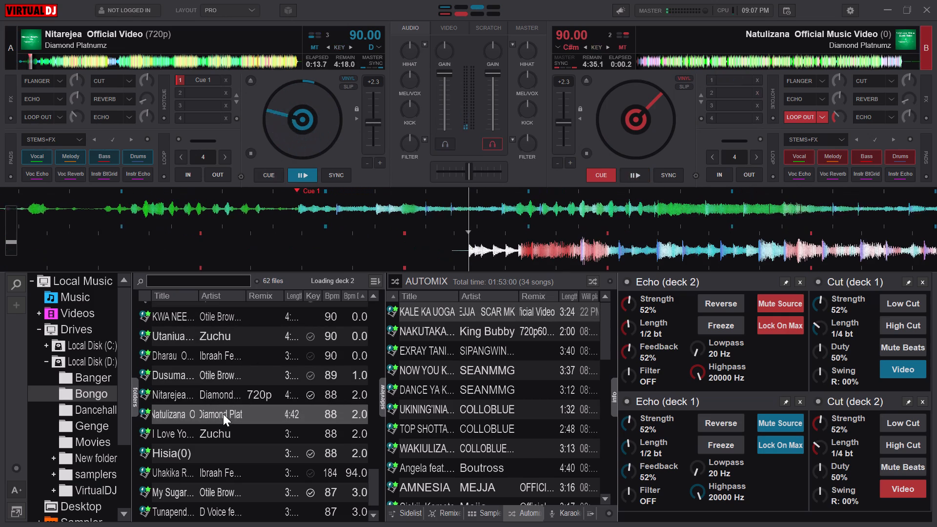
click(223, 414)
key(ctrl+1)
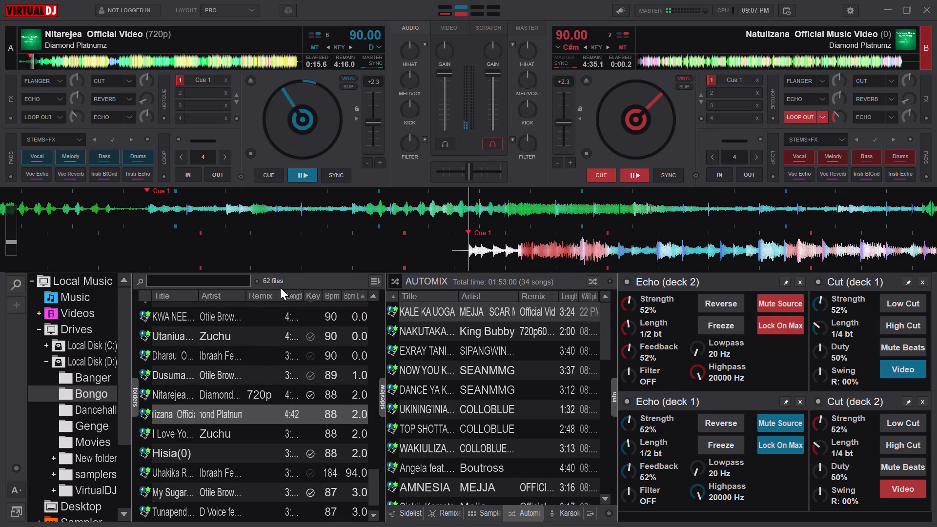
key(space)
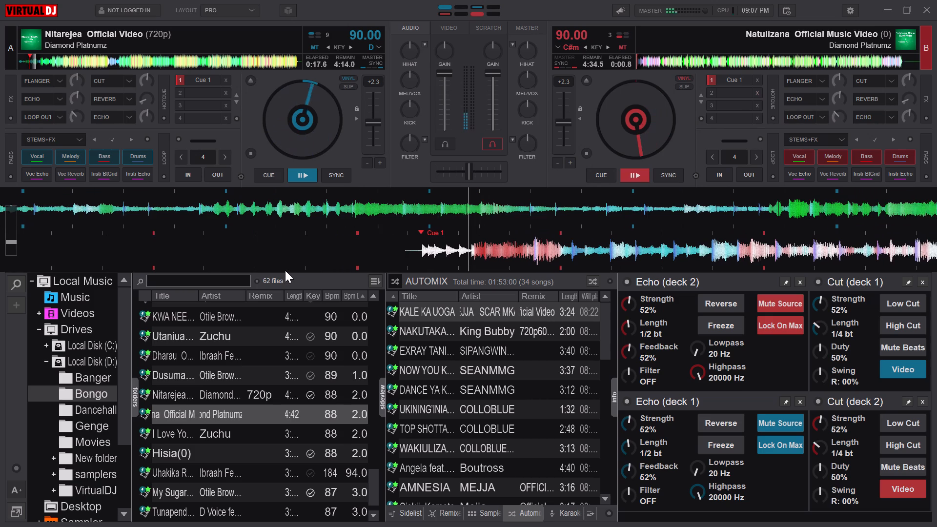
Sweep deck A's filter to about 651 Hz, apply Loop Out to that deck and play "Natulizana" briefly on deck B.
key(Tab)
key(x)
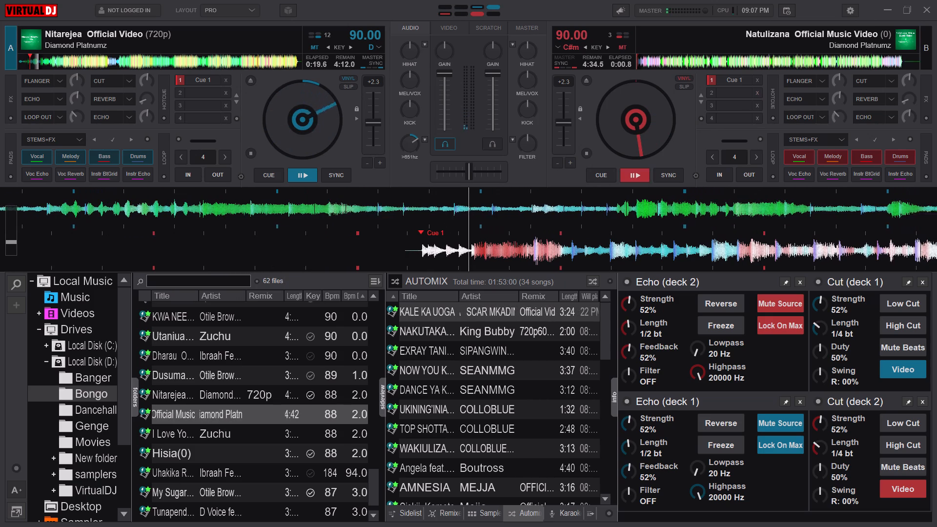
key(e)
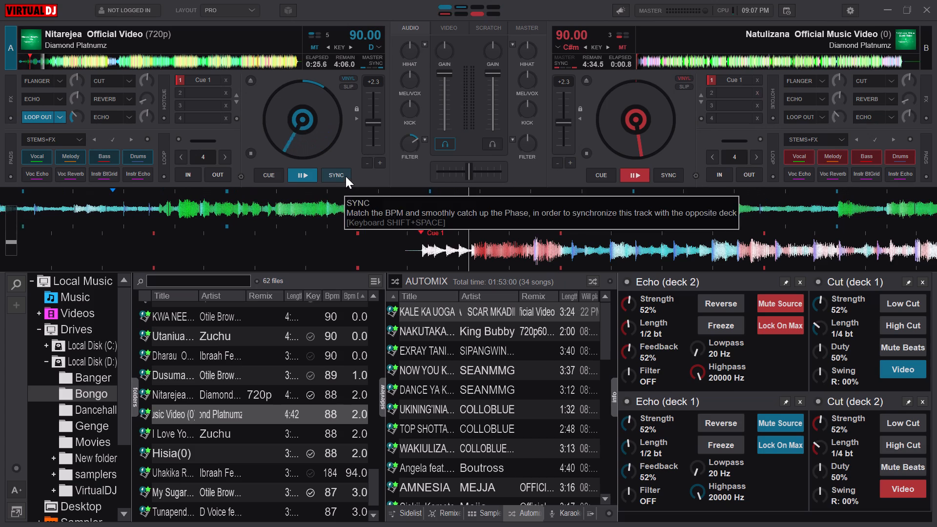
key(Tab)
key(space)
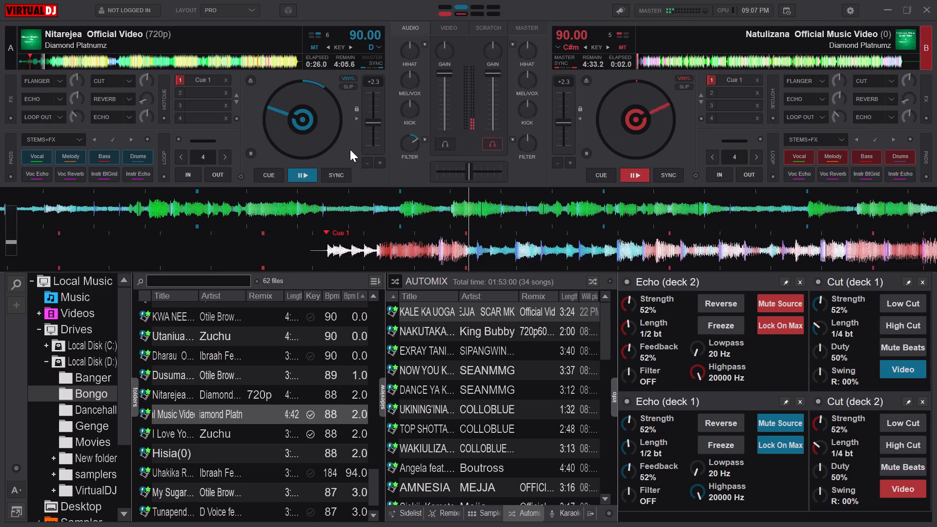
key(f)
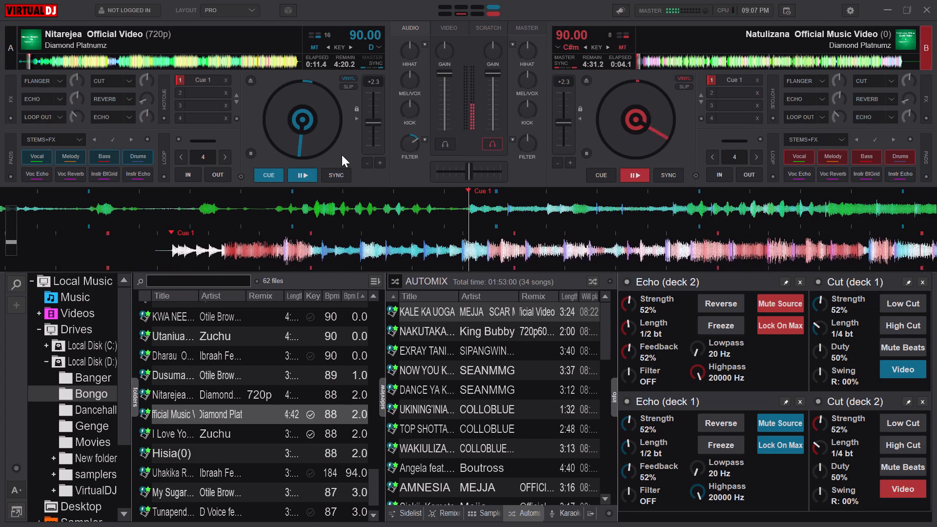
key(space)
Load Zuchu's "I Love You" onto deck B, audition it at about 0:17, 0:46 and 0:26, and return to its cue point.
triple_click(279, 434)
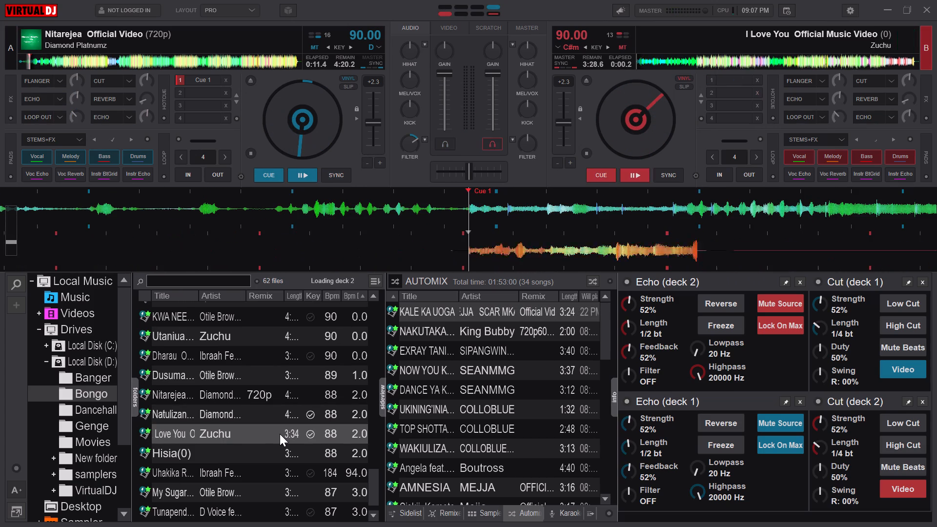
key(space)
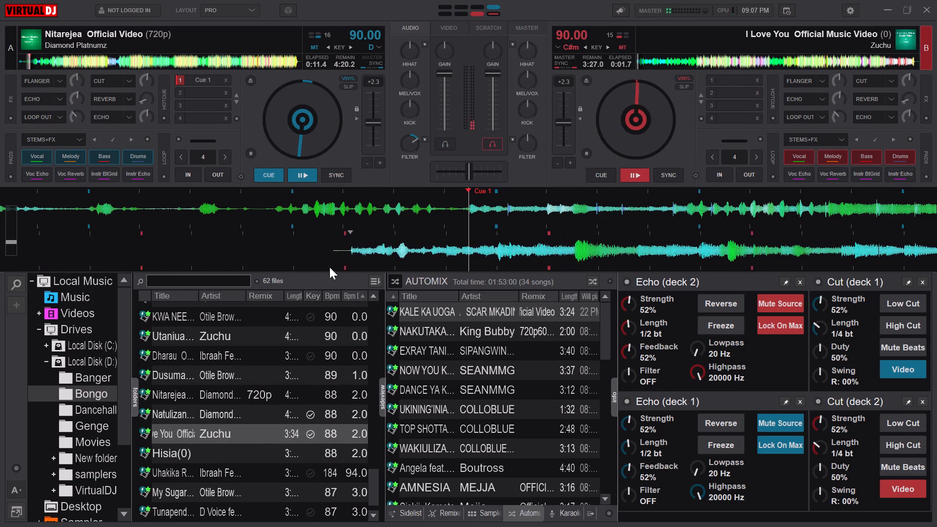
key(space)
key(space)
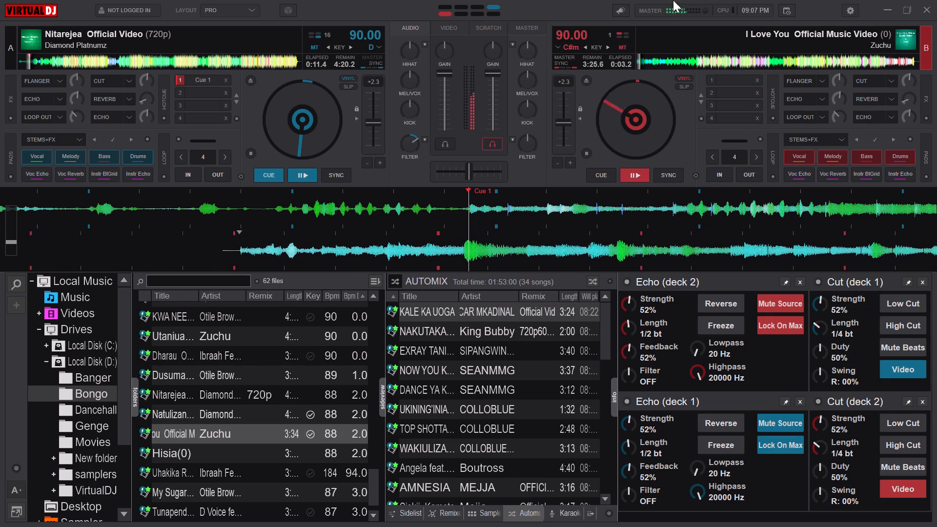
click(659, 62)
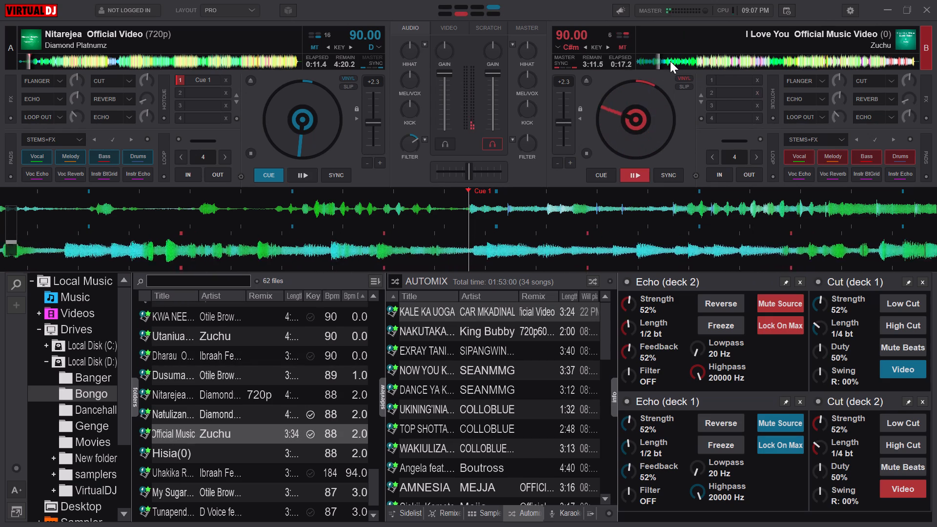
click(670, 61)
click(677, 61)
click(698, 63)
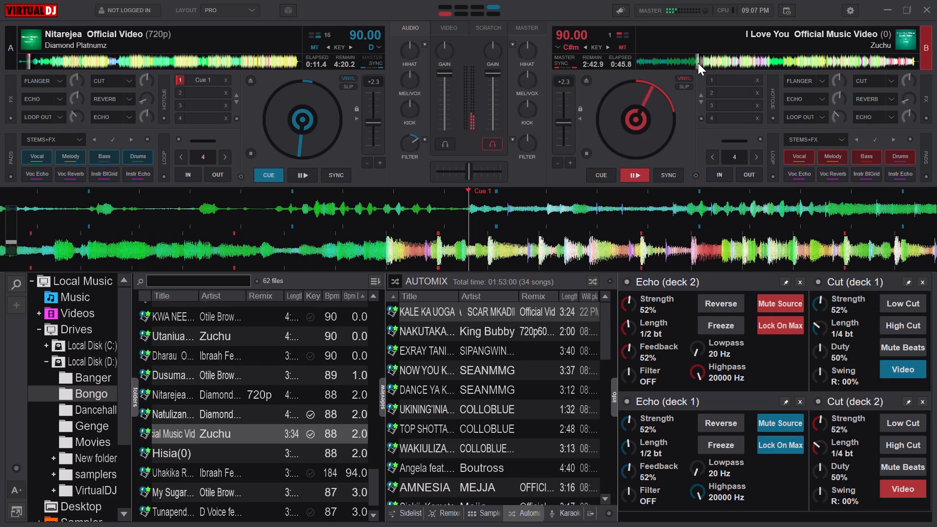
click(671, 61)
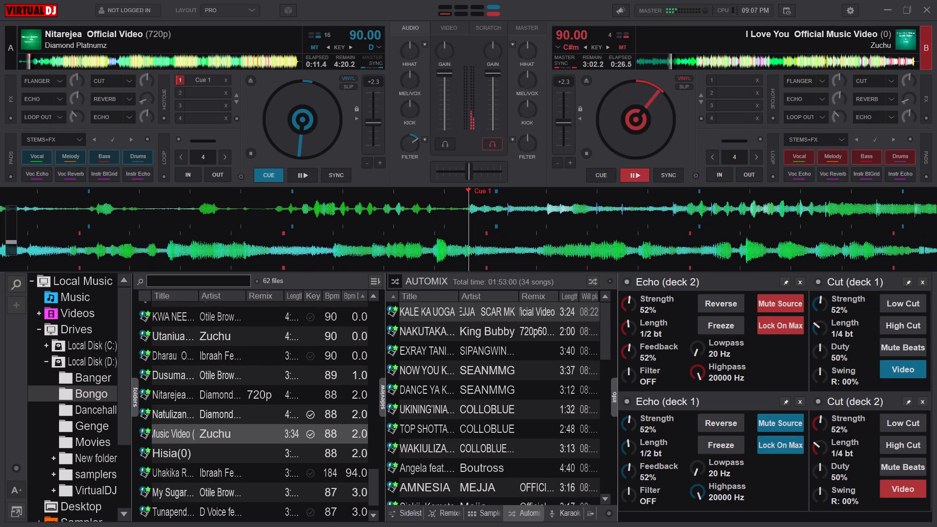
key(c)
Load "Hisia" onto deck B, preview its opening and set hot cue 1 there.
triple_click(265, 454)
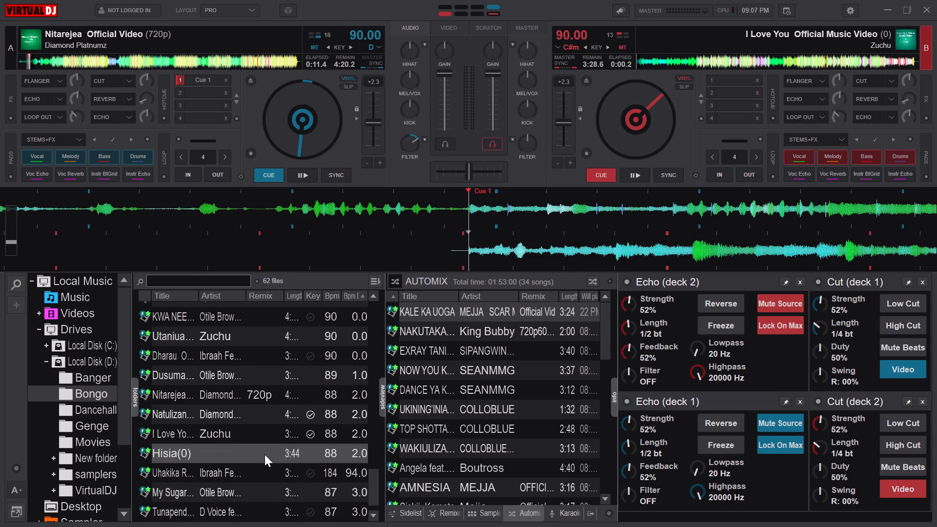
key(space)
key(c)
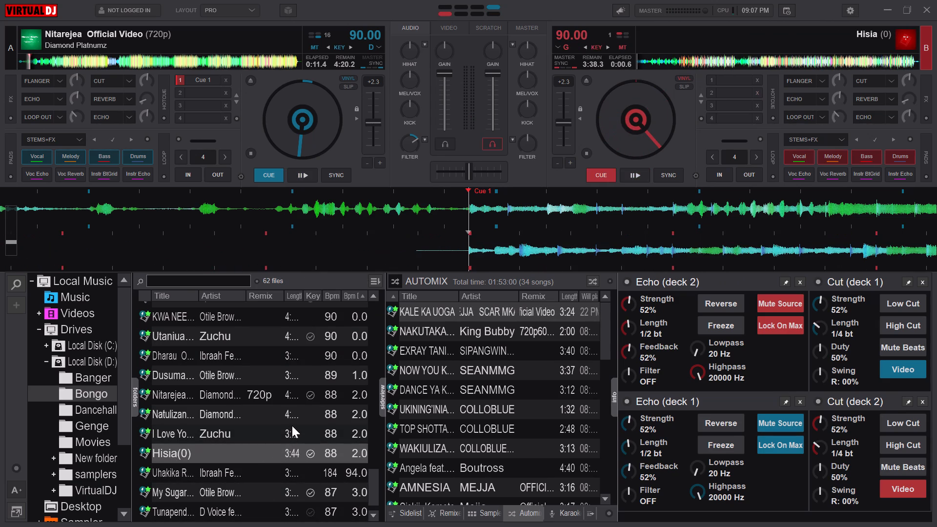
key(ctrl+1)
Load Ibraah's "Uhakika Remix" onto deck B, set hot cue 1 at its opening and play it.
triple_click(269, 471)
key(space)
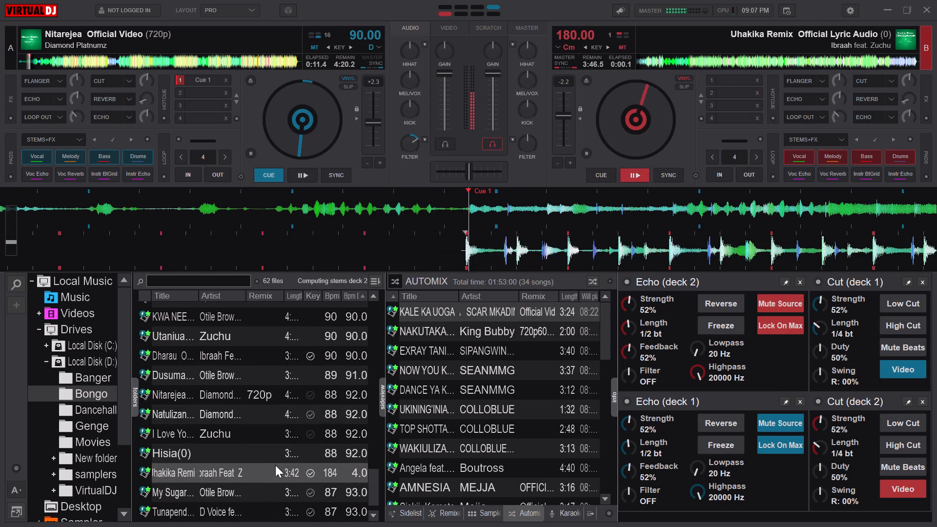
key(c)
key(ctrl+1)
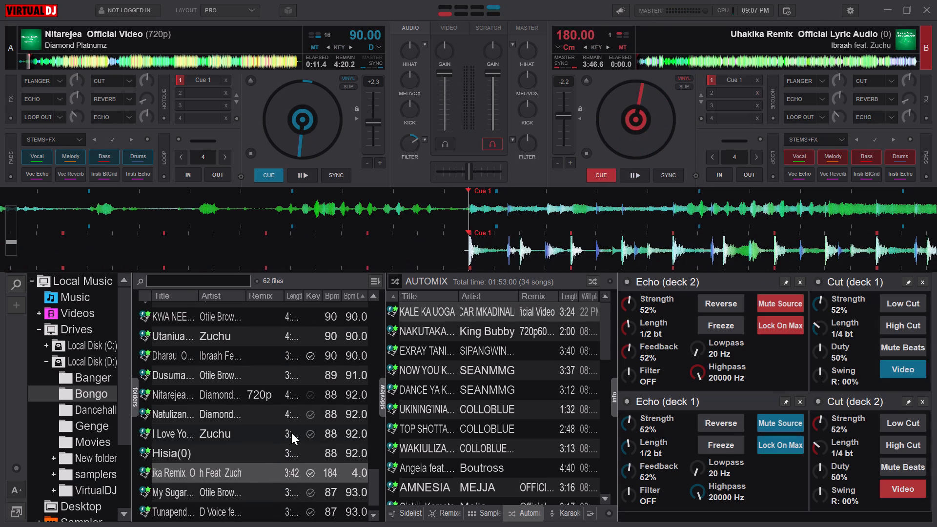
key(space)
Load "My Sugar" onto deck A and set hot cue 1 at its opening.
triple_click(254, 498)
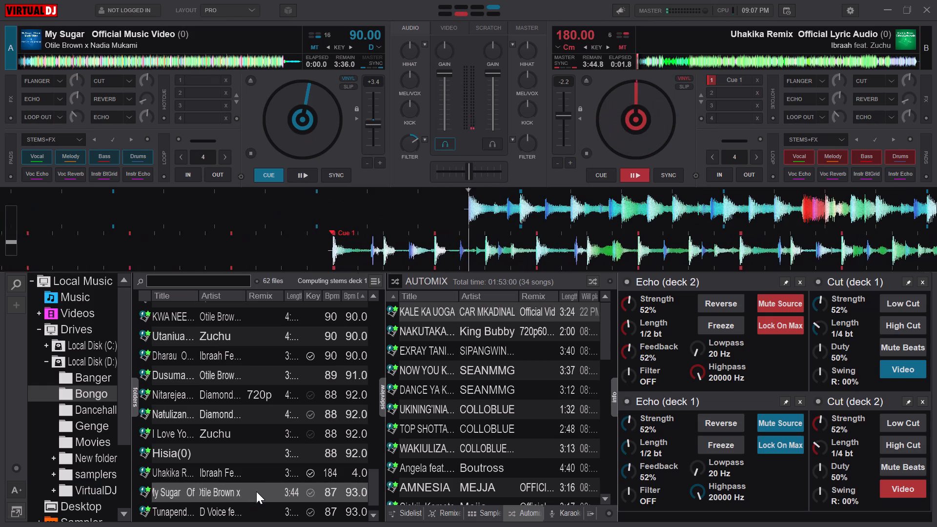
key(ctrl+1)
Load "Tunapendana" onto deck A, set hot cue 1 at its opening, play it and apply Loop Out to deck B.
triple_click(256, 511)
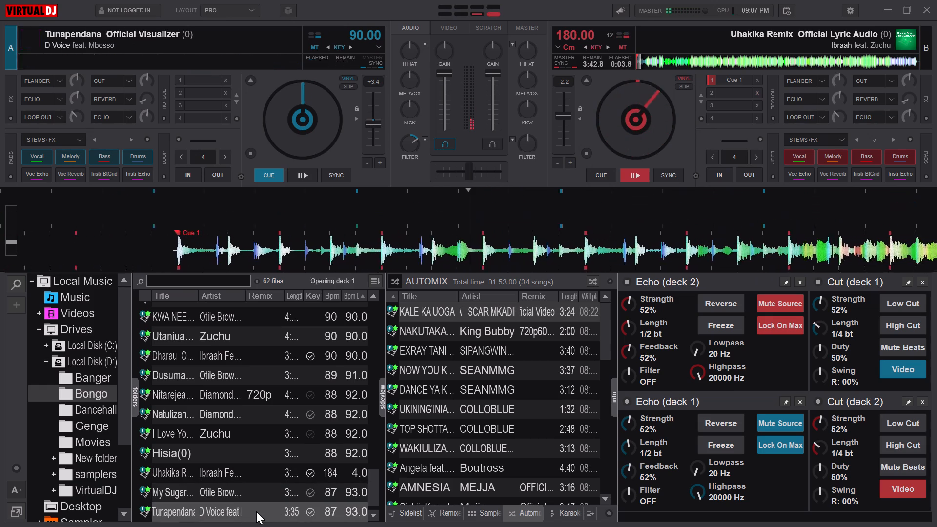
key(ctrl+1)
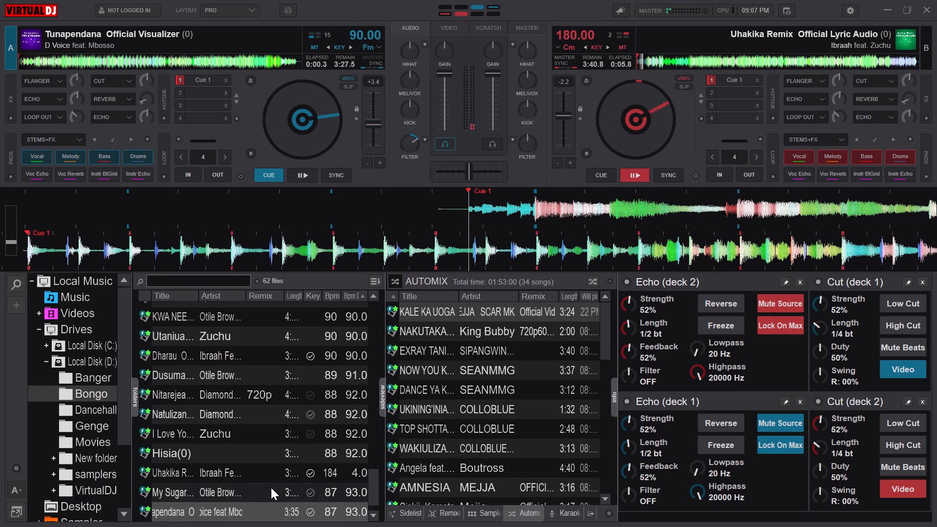
key(space)
key(Tab)
key(e)
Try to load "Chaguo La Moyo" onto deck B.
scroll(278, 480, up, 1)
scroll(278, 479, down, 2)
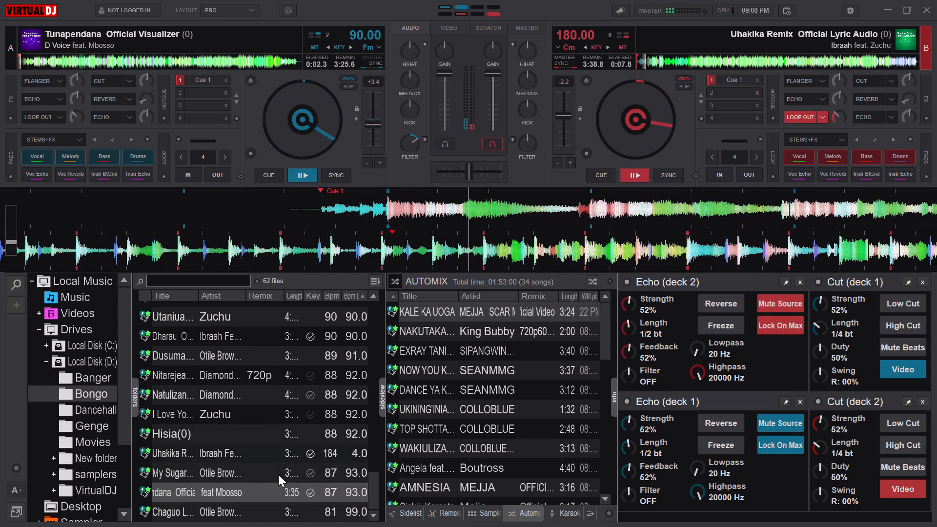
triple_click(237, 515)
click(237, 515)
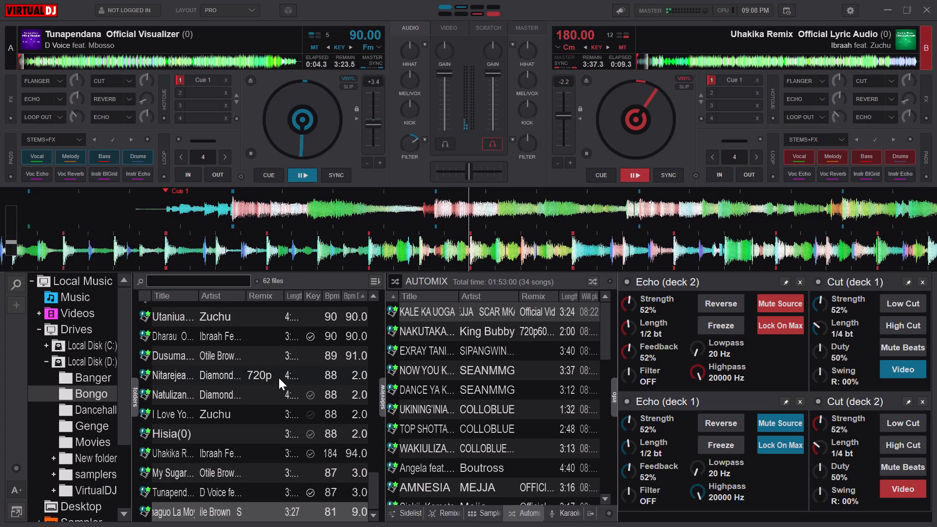
Reset deck A's filter and make deck B active again.
key(Tab)
key(z)
key(Tab)
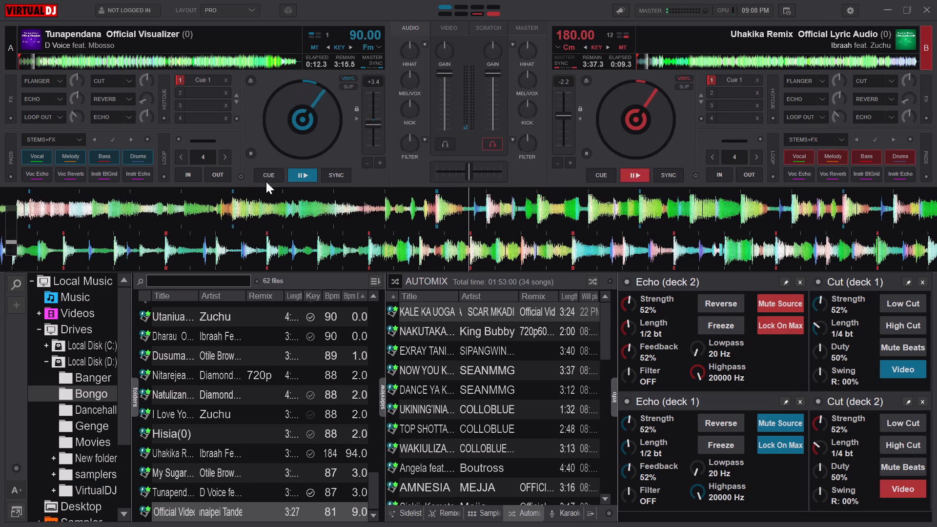
Load "Chaguo La Moyo" onto deck B, set hot cue 1 at its opening and play it.
double_click(240, 509)
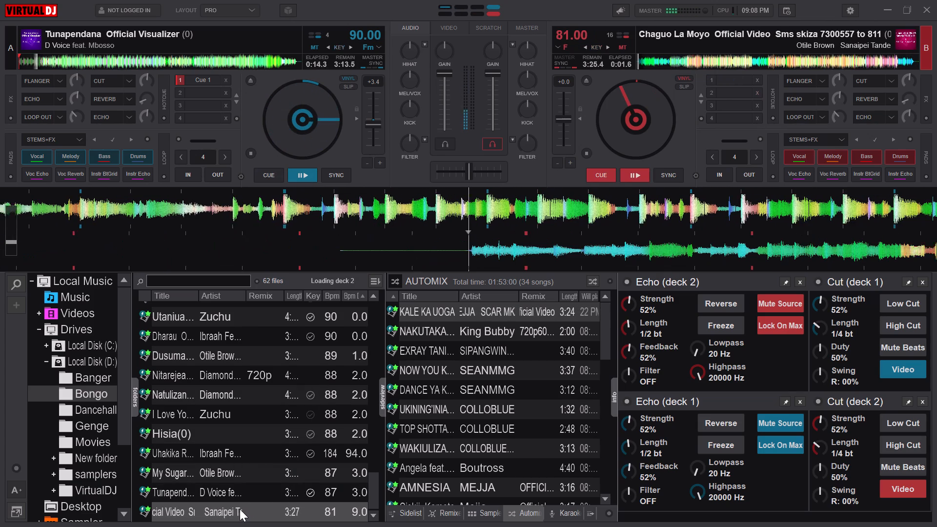
key(ctrl+1)
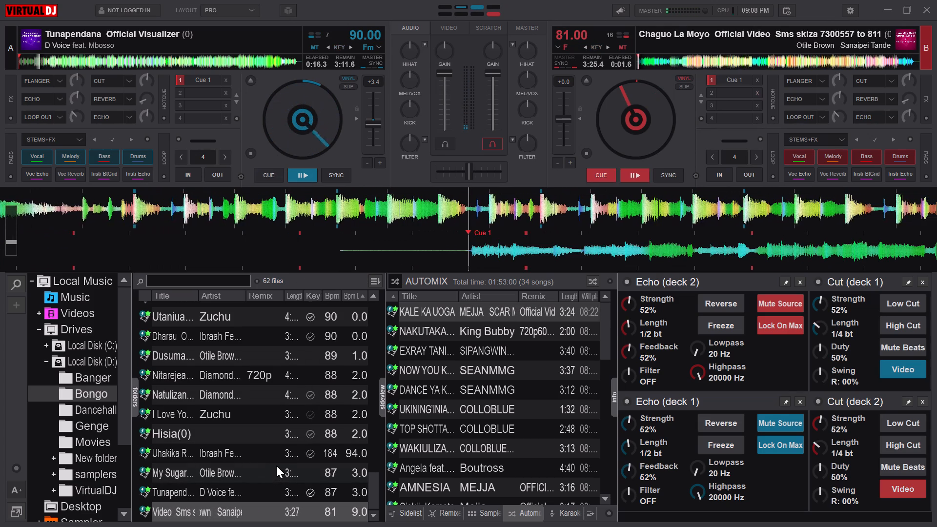
key(space)
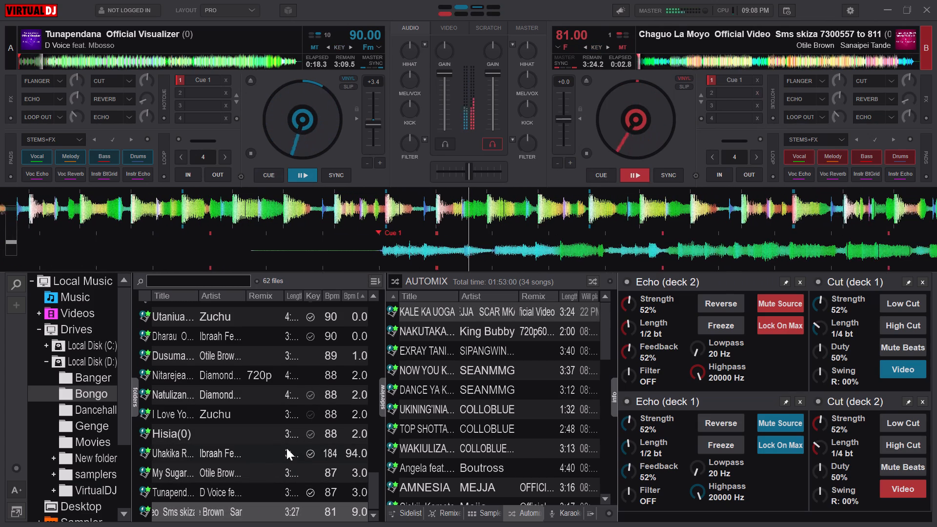
Apply Loop Out to deck A and reload "Tunapendana" there at hot cue 1.
key(Tab)
key(e)
key(c)
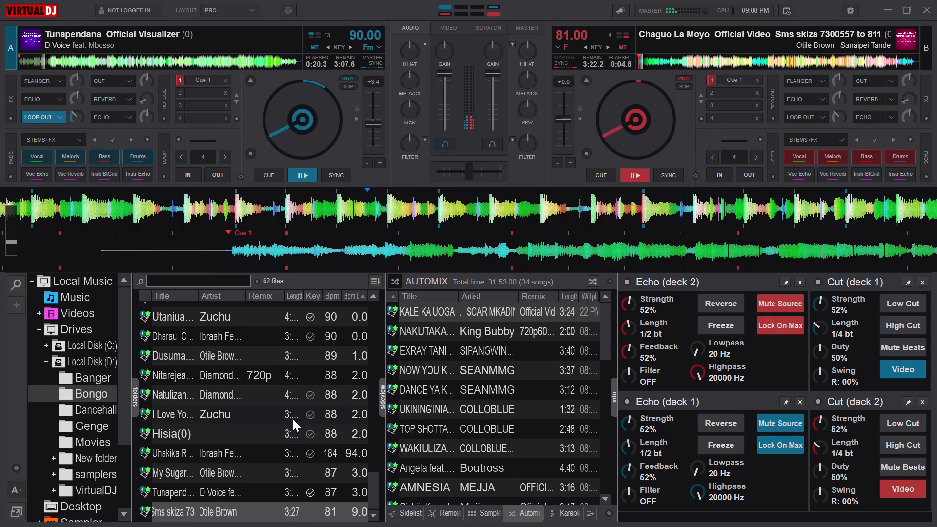
key(e)
triple_click(266, 493)
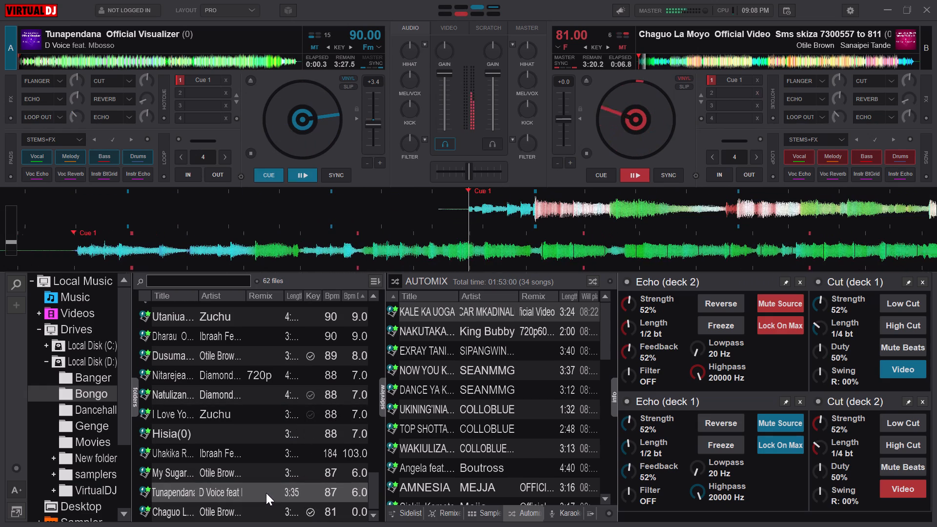
triple_click(266, 488)
triple_click(266, 488)
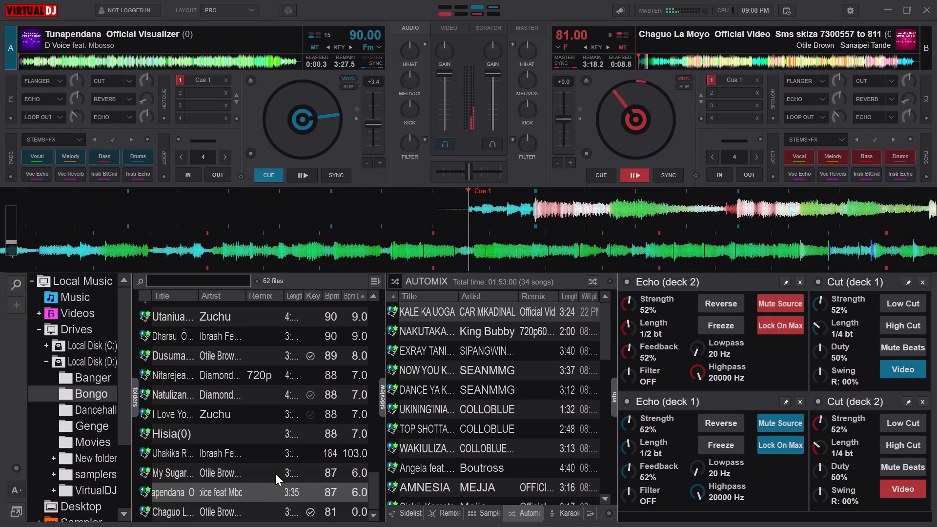
scroll(298, 402, down, 8)
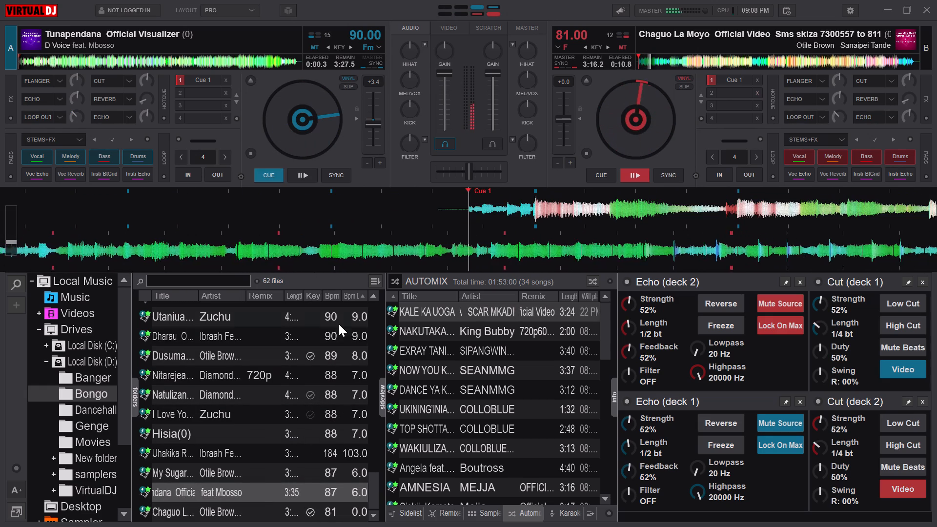
Start Automix and skip ahead through "KALE KA UOGA" to "NAKUTAKA" on deck B.
key(ctrl+space)
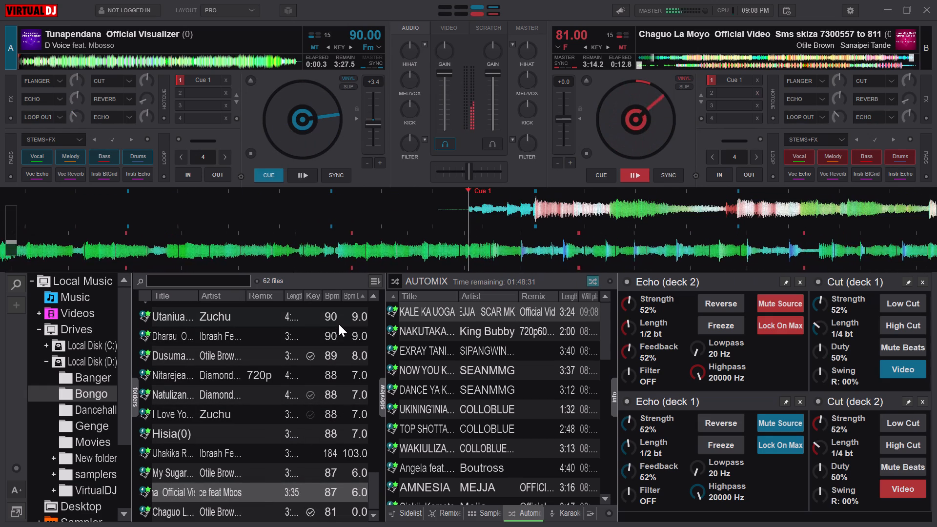
key(alt+space)
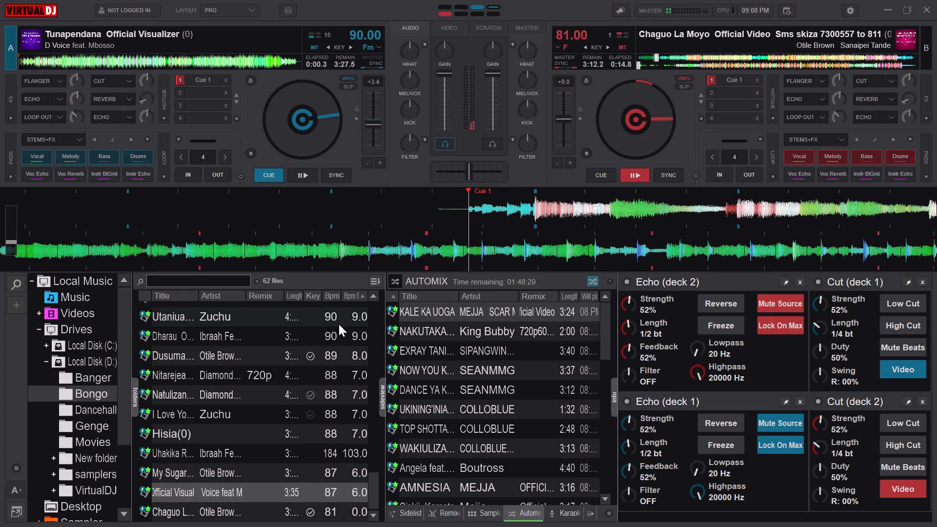
key(alt+space)
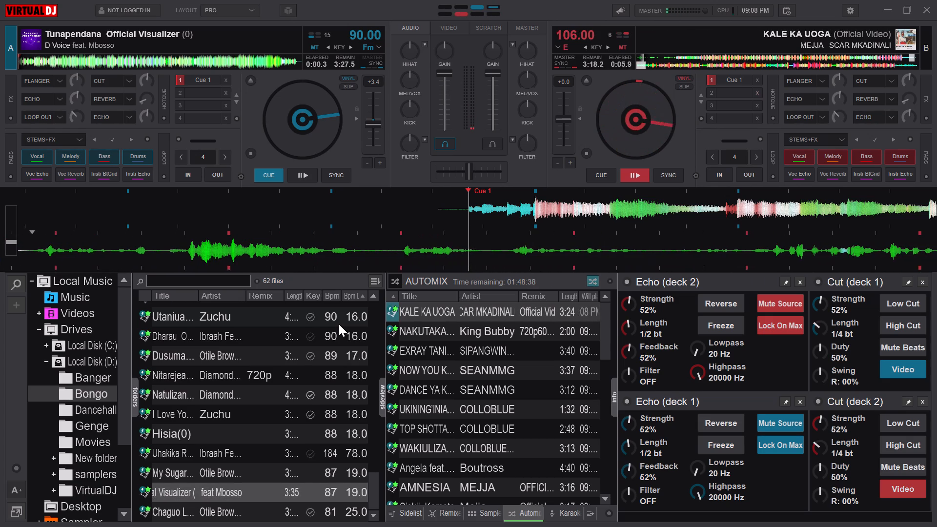
key(alt+space)
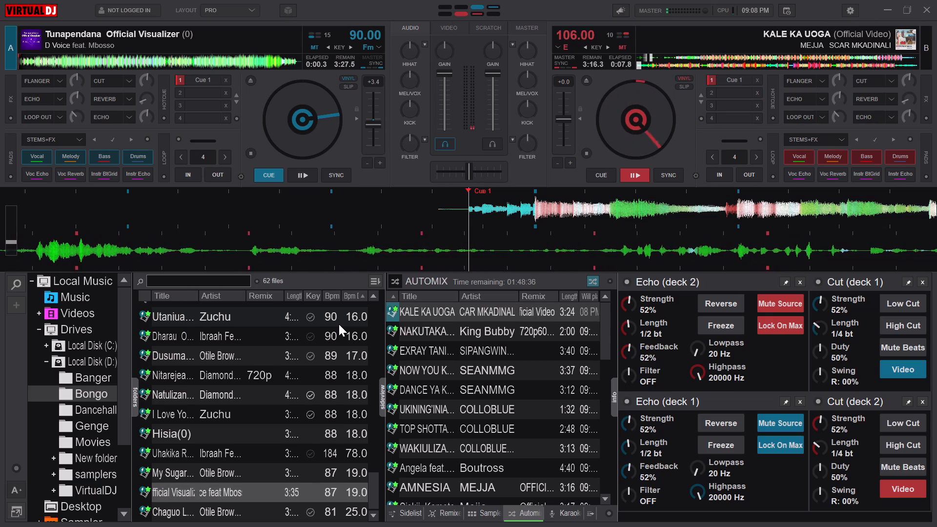
click(339, 324)
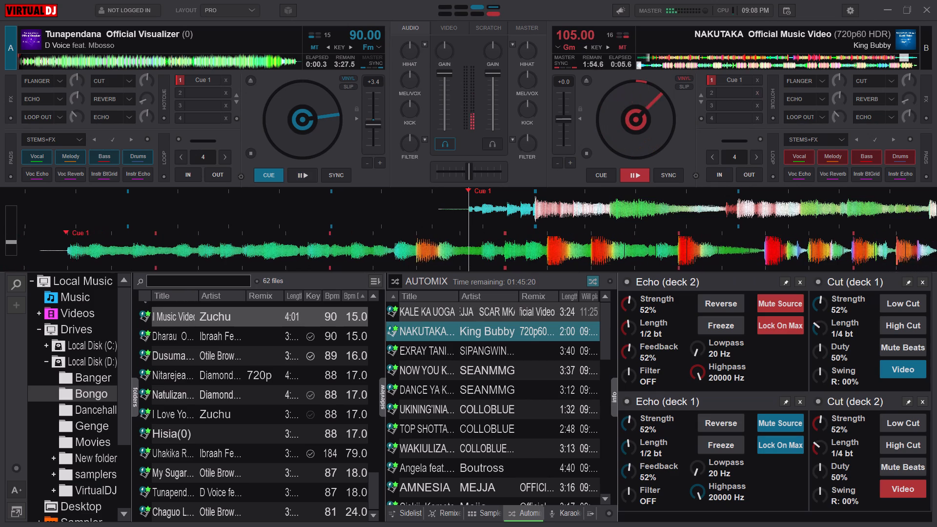
Activate the master video output window.
click(446, 27)
click(475, 93)
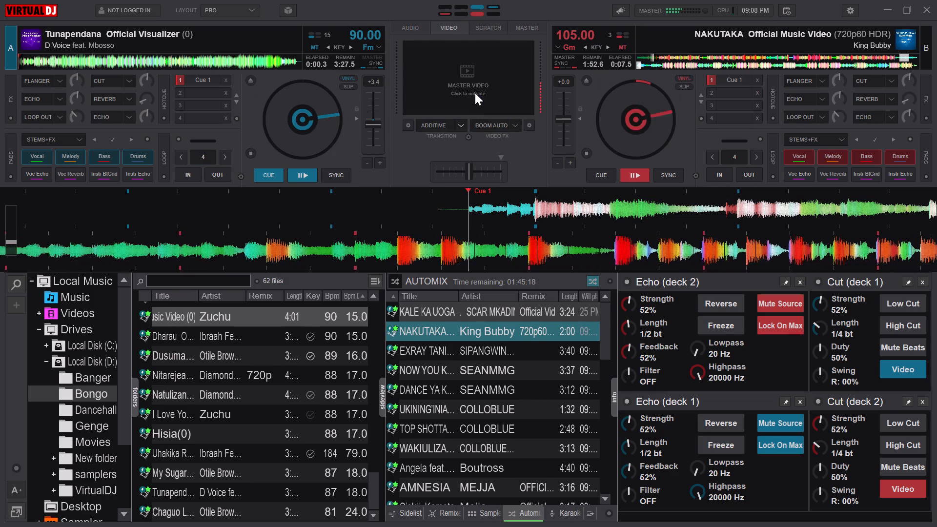
click(473, 94)
Move the video window clear of the master recording controls and start recording the mix.
click(533, 31)
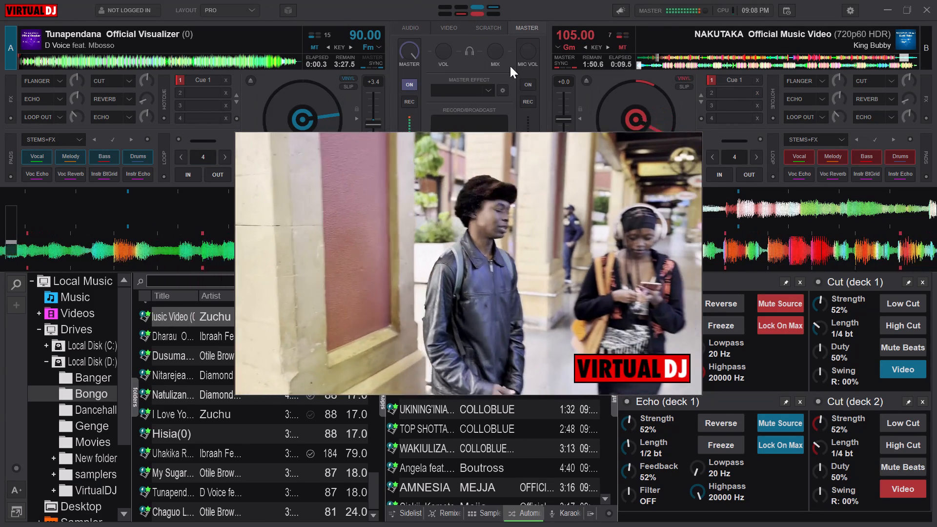
drag(466, 202, 453, 239)
click(450, 150)
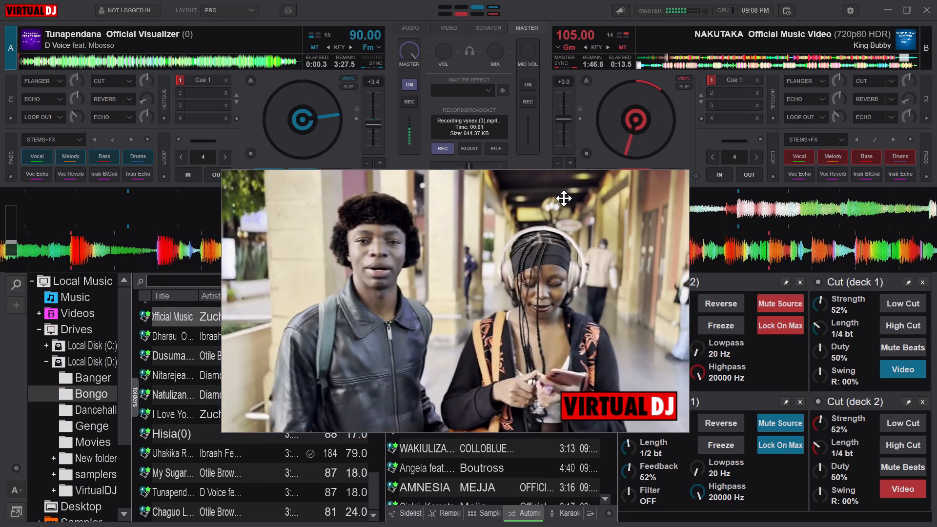
Skip Automix ahead on deck B from "NAKUTAKA" through "EXRAY TANIUA", "NOW YOU KNOW UMENIKNOW", "DANCE YA KUDONJO" and "UKINING'INIA" to "TOP SHOTTA".
key(alt+space)
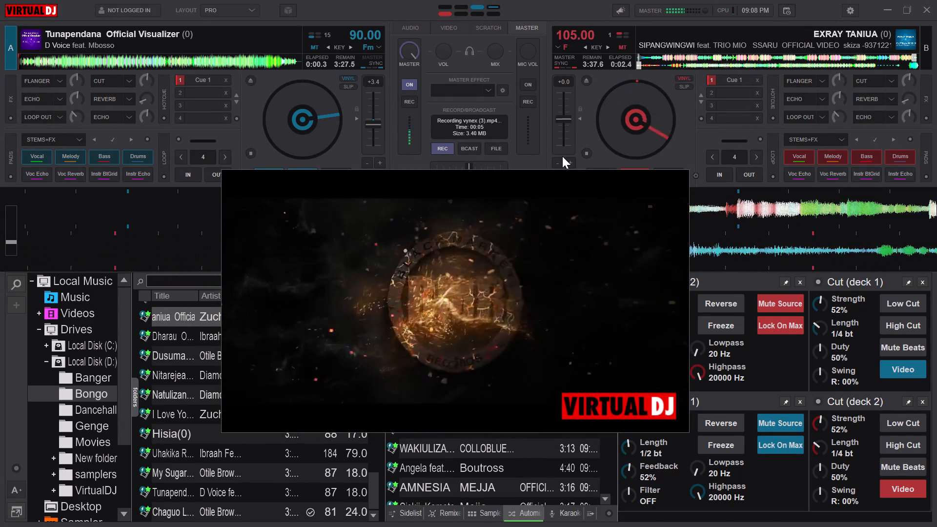
key(alt+space)
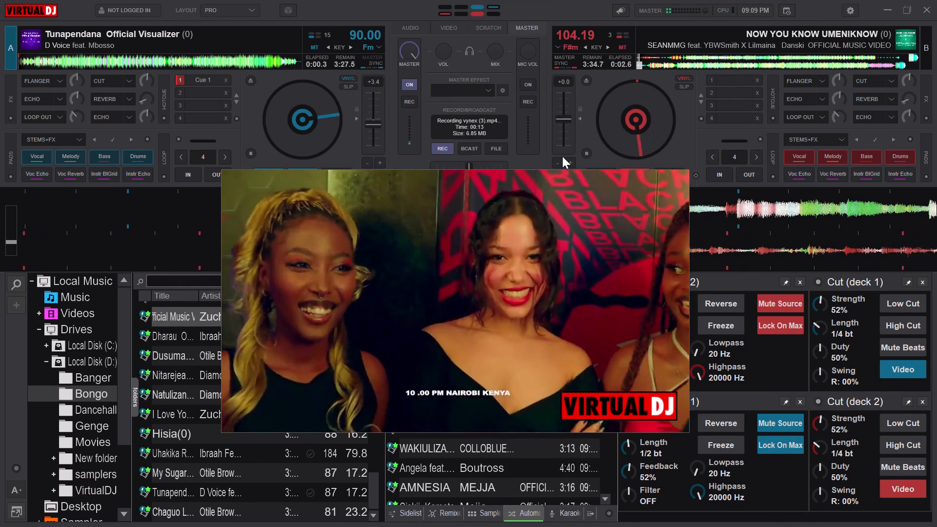
key(alt+space)
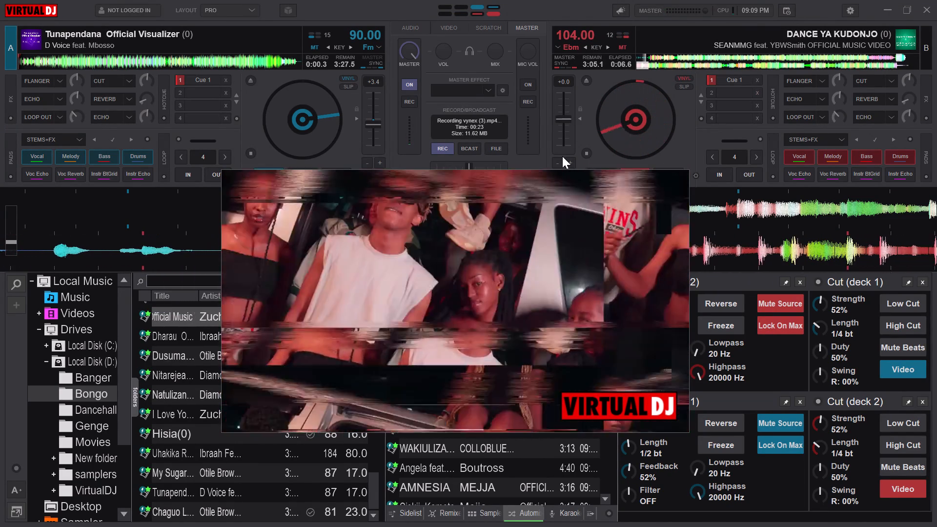
key(alt+space)
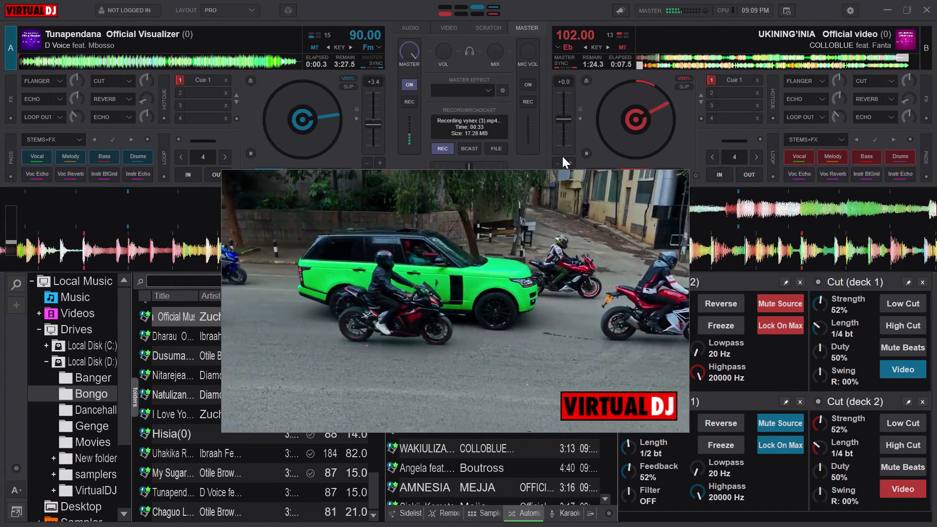
key(alt+space)
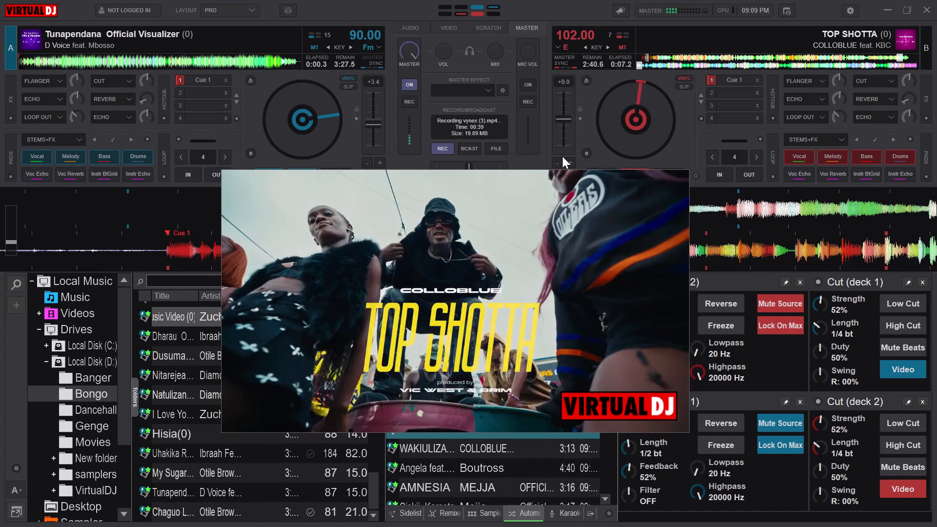
Move the master video window over deck A and the folder list to uncover the Automix list.
scroll(562, 156, up, 1)
drag(518, 278, 279, 230)
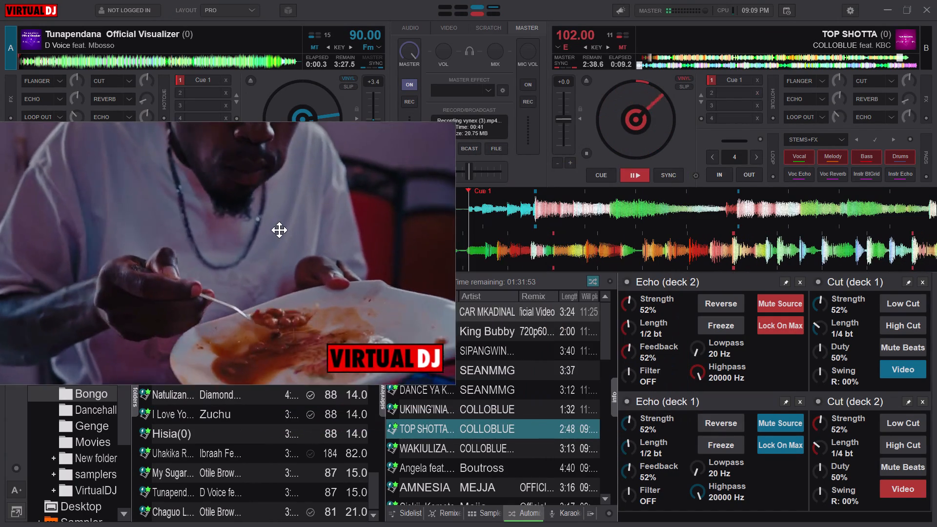
drag(279, 230, 282, 230)
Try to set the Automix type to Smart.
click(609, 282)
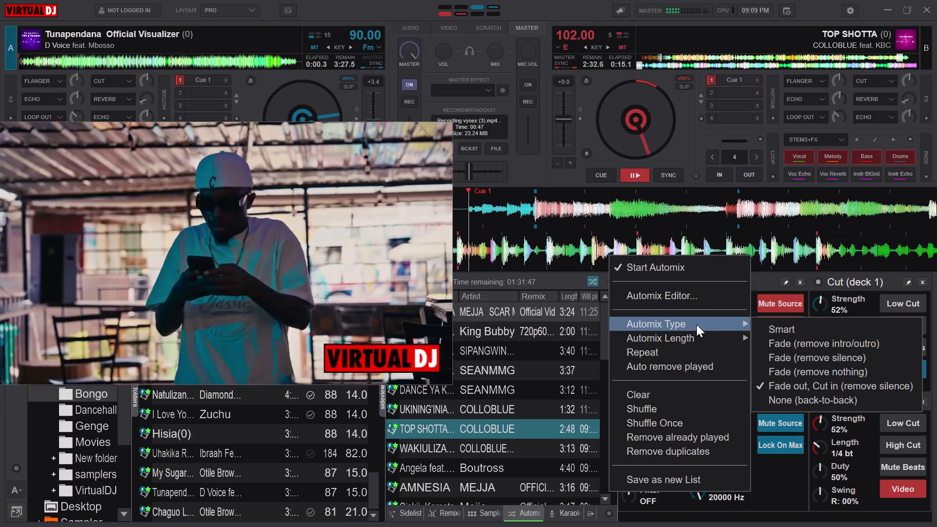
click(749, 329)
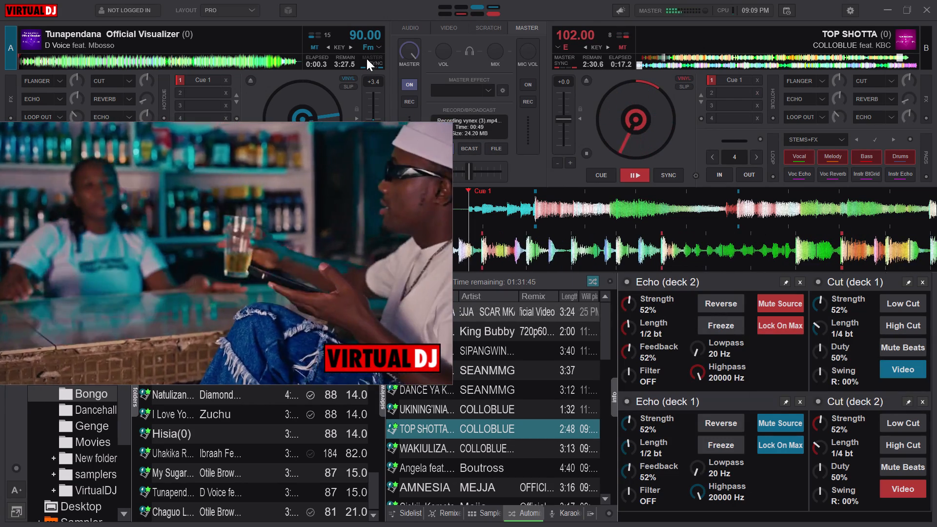
Skip Automix ahead through "WAKIULIZA" to "Angela" on deck B.
key(alt+space)
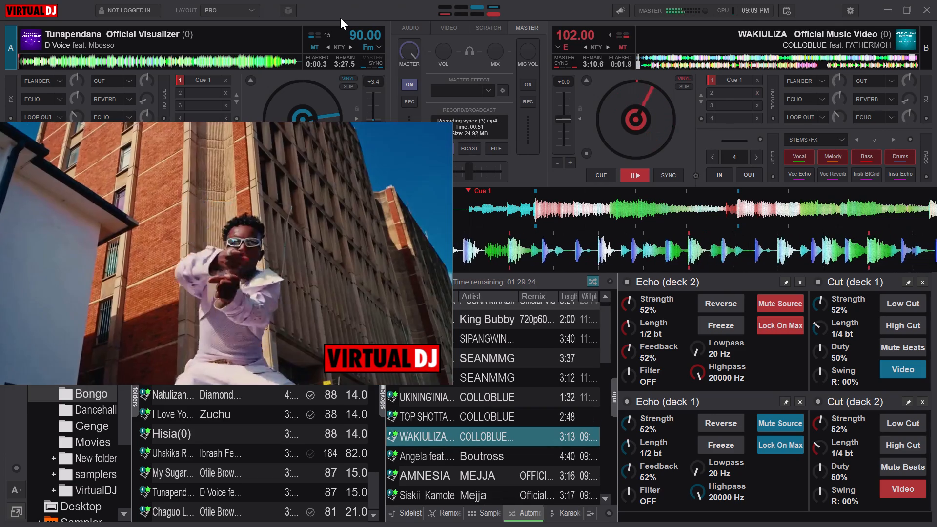
key(alt+space)
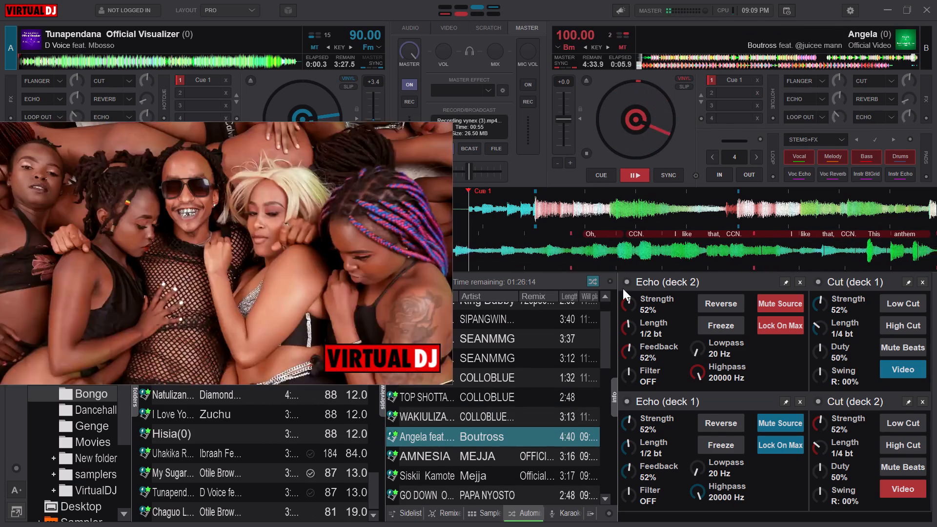
Change the Automix type to Smart in the Automix options.
click(611, 283)
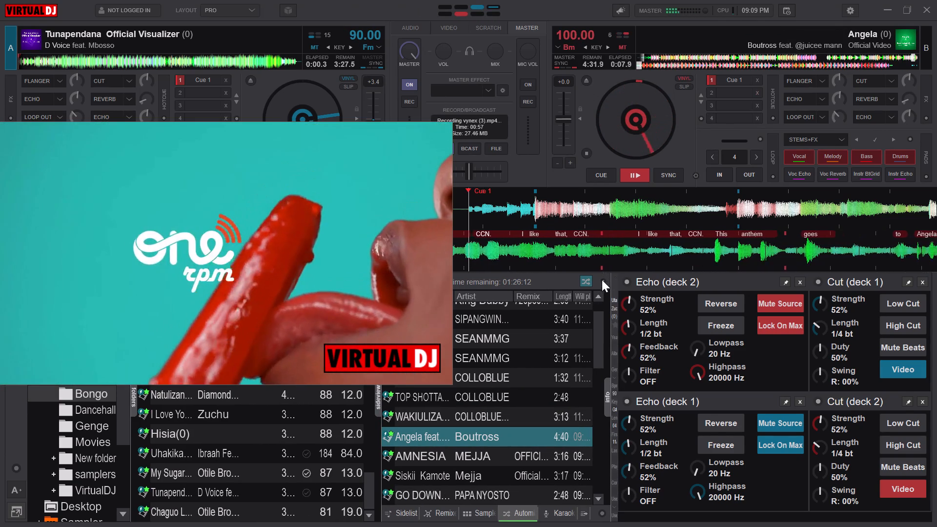
alt+click(604, 282)
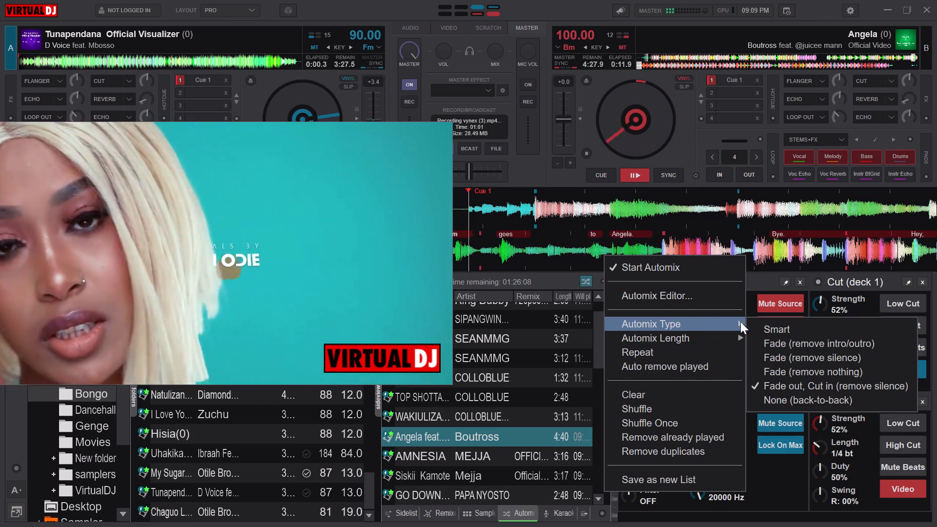
click(757, 328)
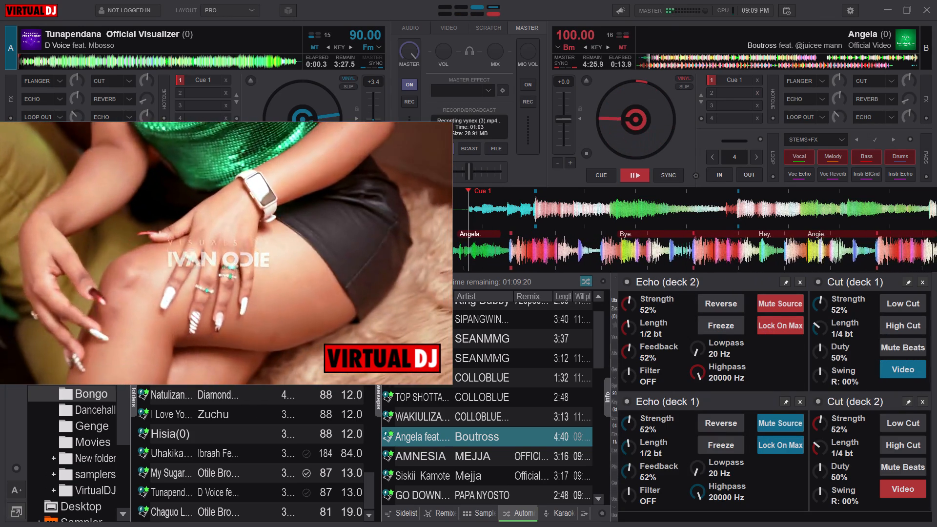
Skip Automix ahead at intervals through "AMNESIA", "Siskii Kamote", "GO DOWN", "Usiniharibie Mood", "Mikono Juu" and "Bad" to "DANCE SAMAWAAH".
key(alt+space)
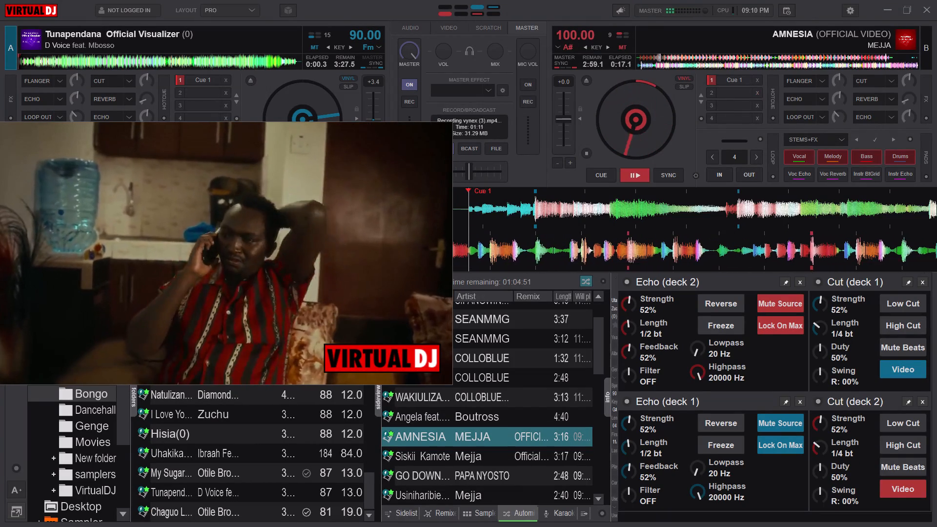
key(alt+space)
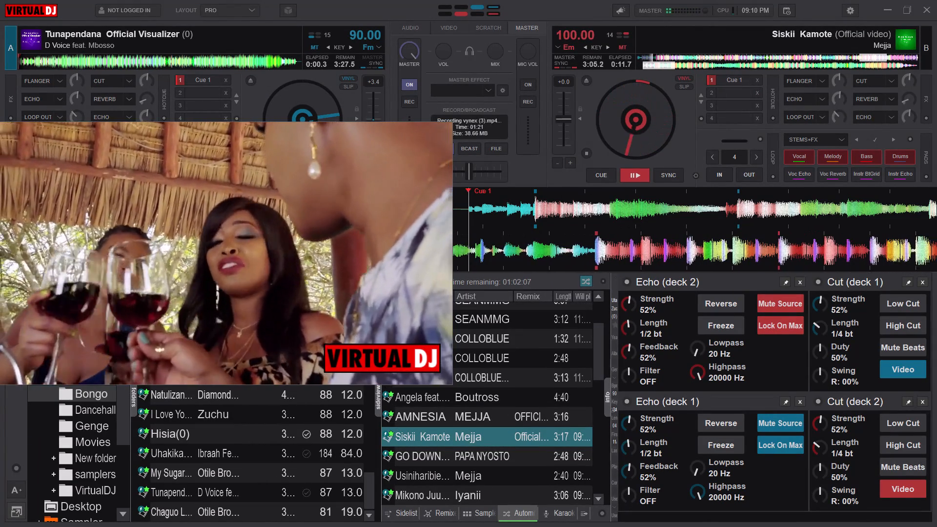
key(alt+space)
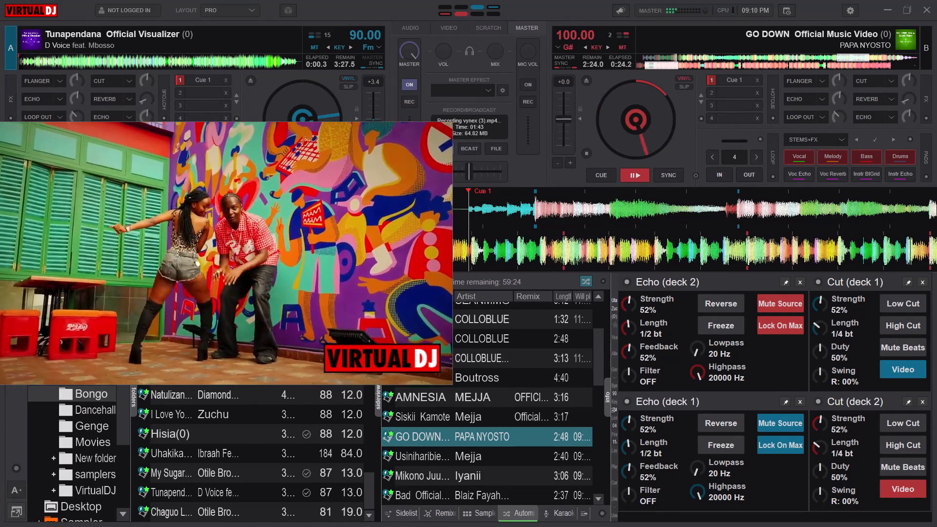
key(alt+space)
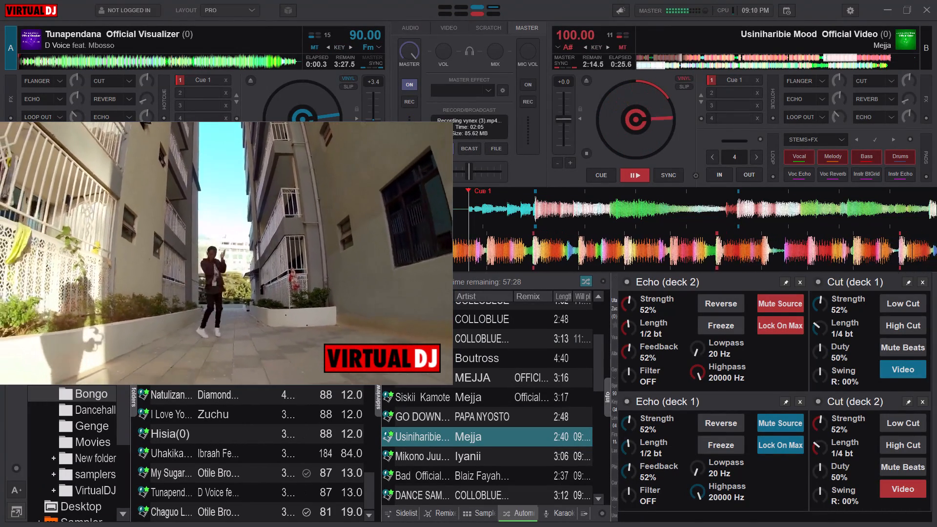
key(alt+space)
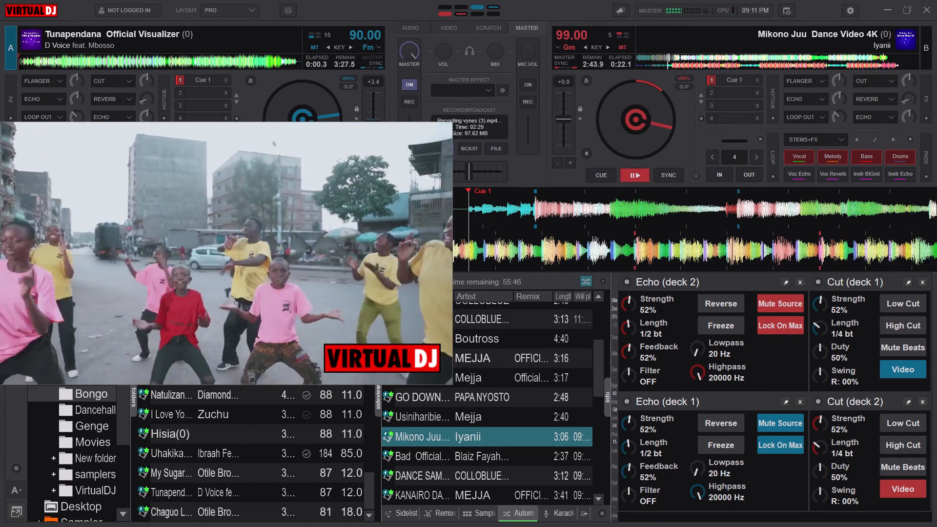
key(alt+space)
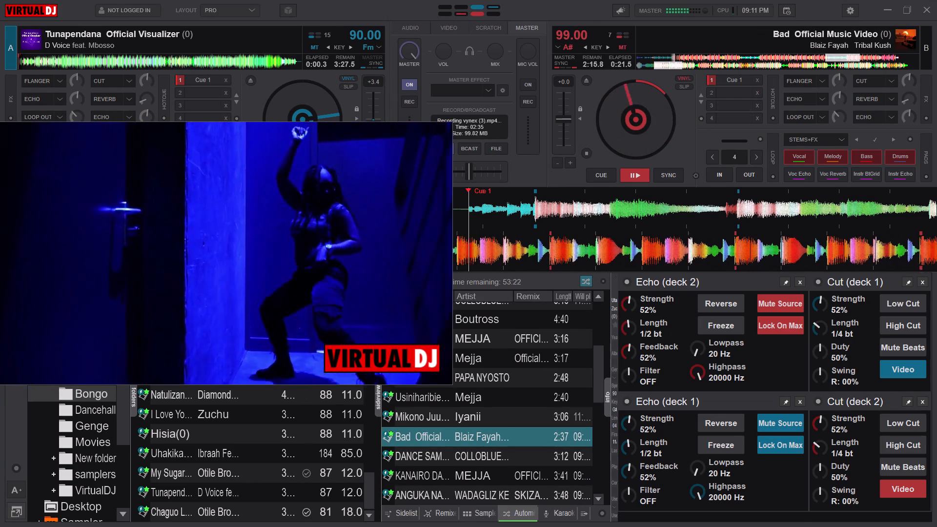
key(alt+space)
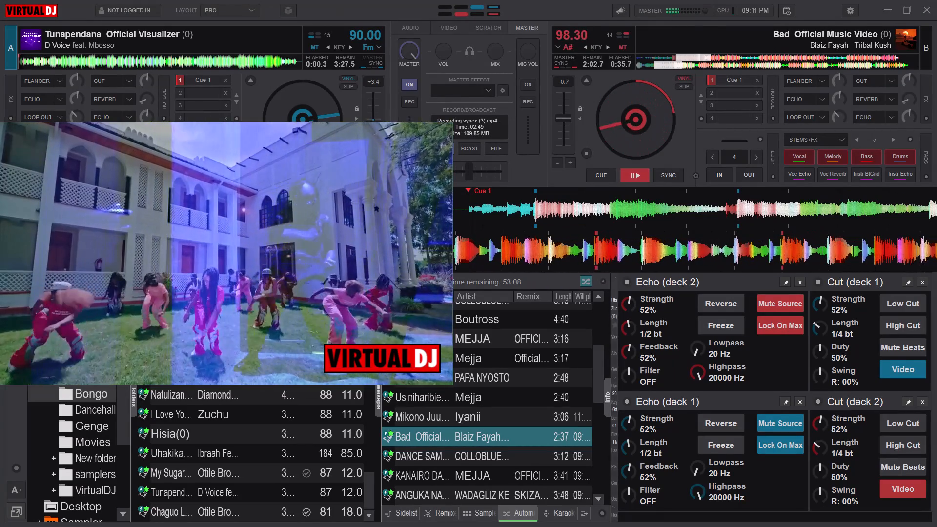
Make deck B the active deck and apply Flanger, Cut and Loop Out effects to "DANCE SAMAWAAH".
text(xxx)
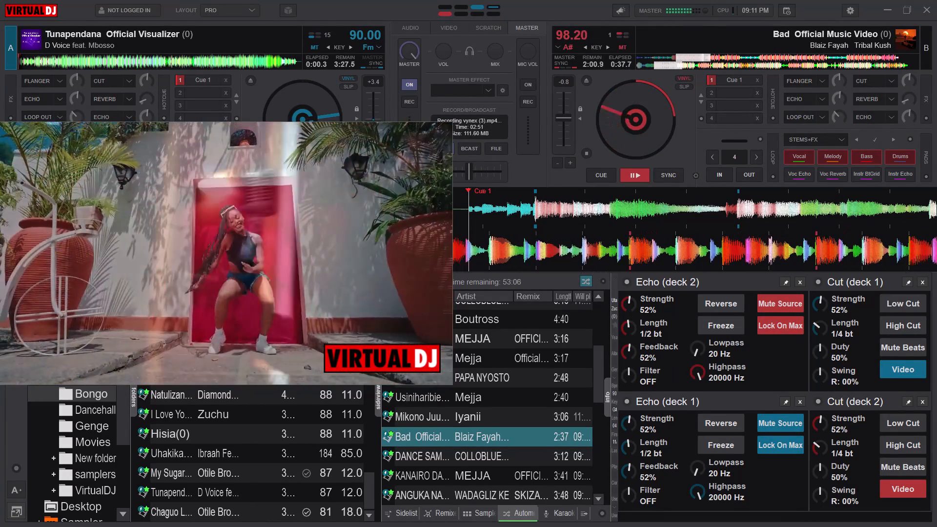
key(Tab)
key(x)
key(z)
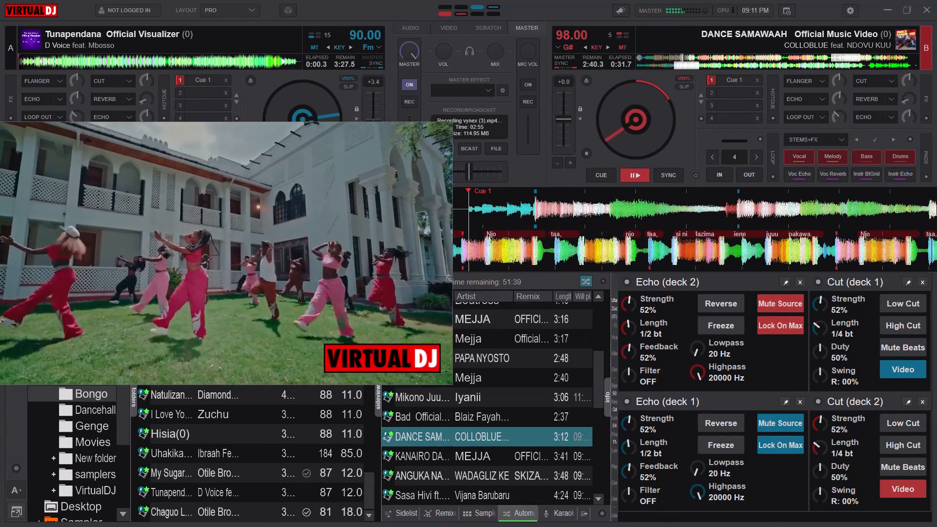
key(j)
key(j)
key(j)
key(j)
key(j)
key(j)
key(j)
key(j)
key(j)
key(j)
key(j)
key(j)
key(j)
key(j)
key(j)
key(j)
key(j)
key(j)
key(j)
key(j)
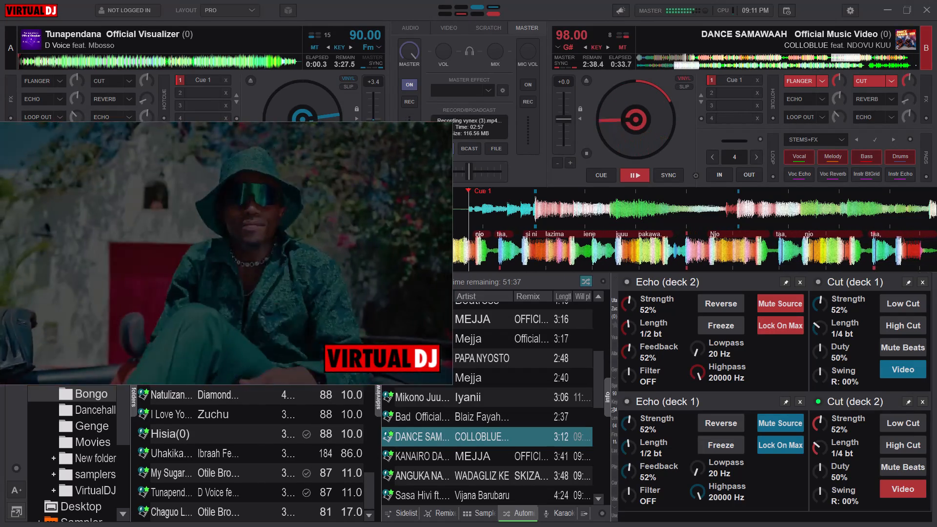
key(e)
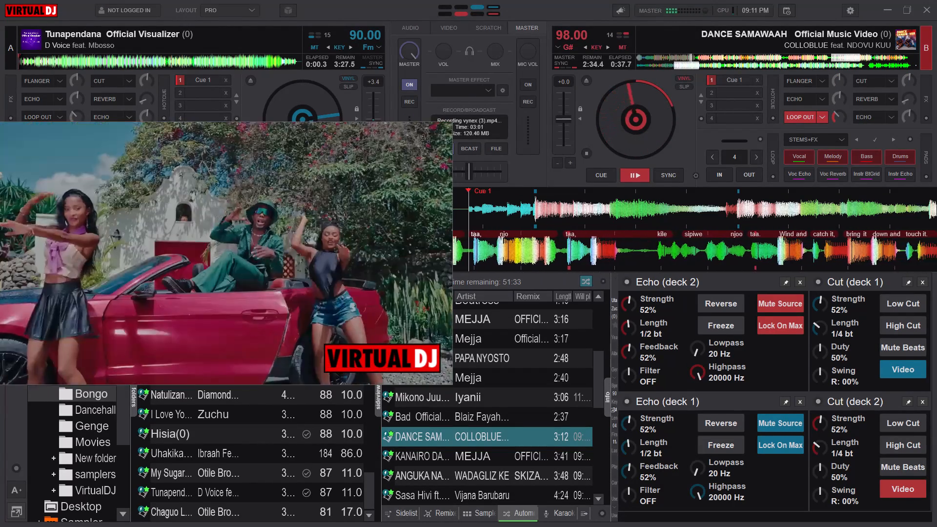
Move the video window clear of the master recording controls and stop recording the mix.
drag(389, 179, 240, 187)
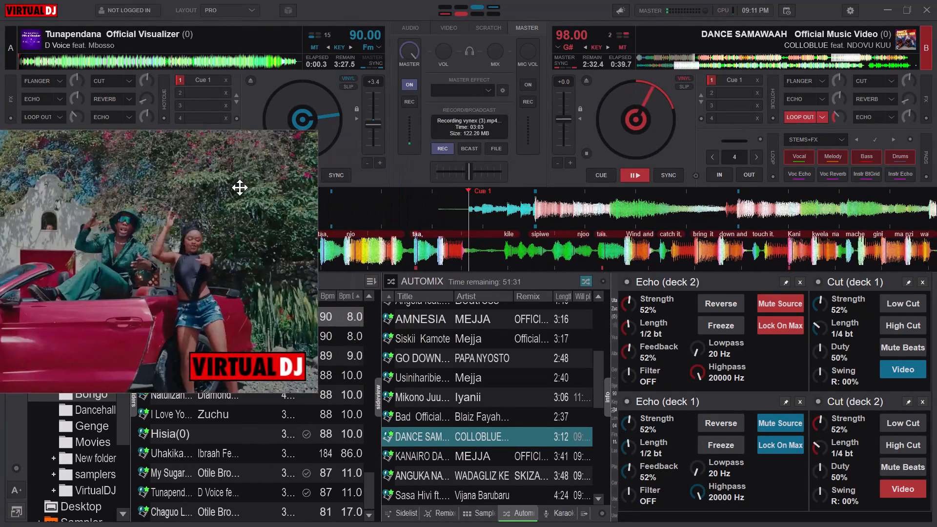
drag(240, 187, 238, 185)
click(443, 148)
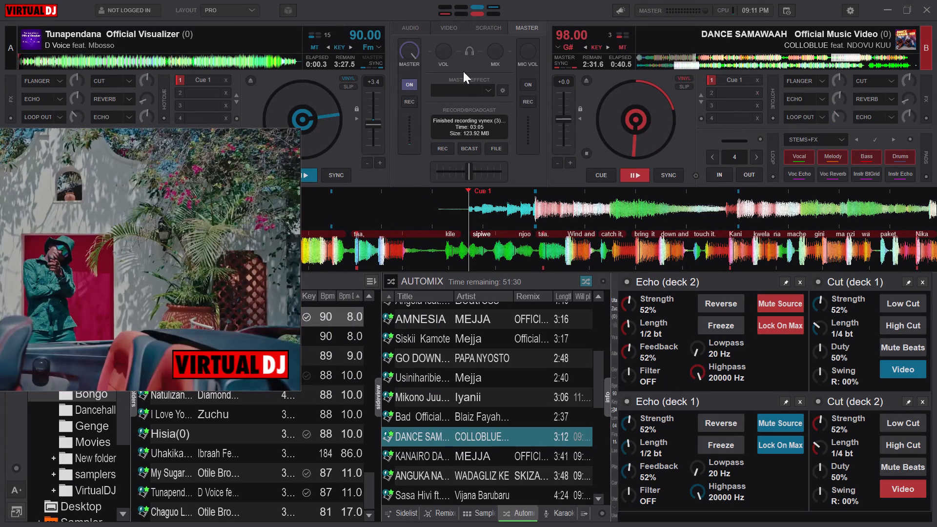
Minimize the main VirtualDJ window to reach the desktop.
click(890, 13)
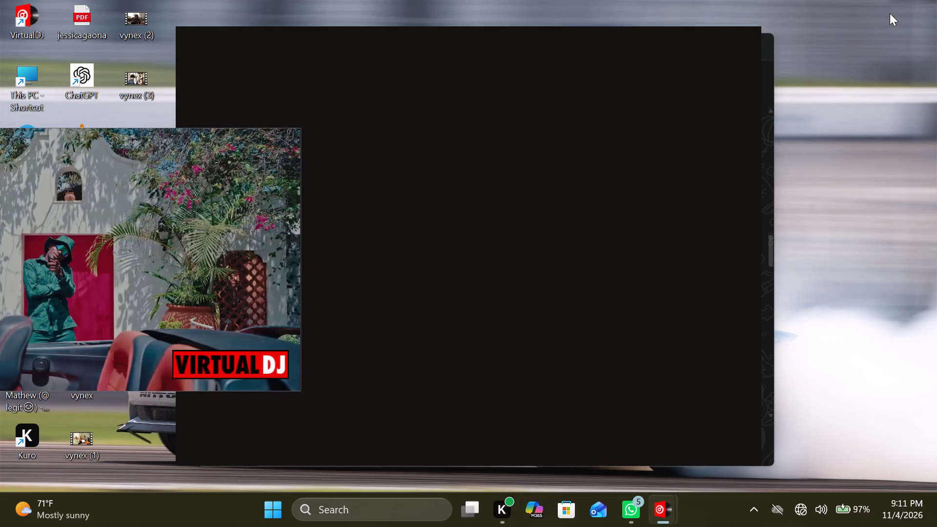
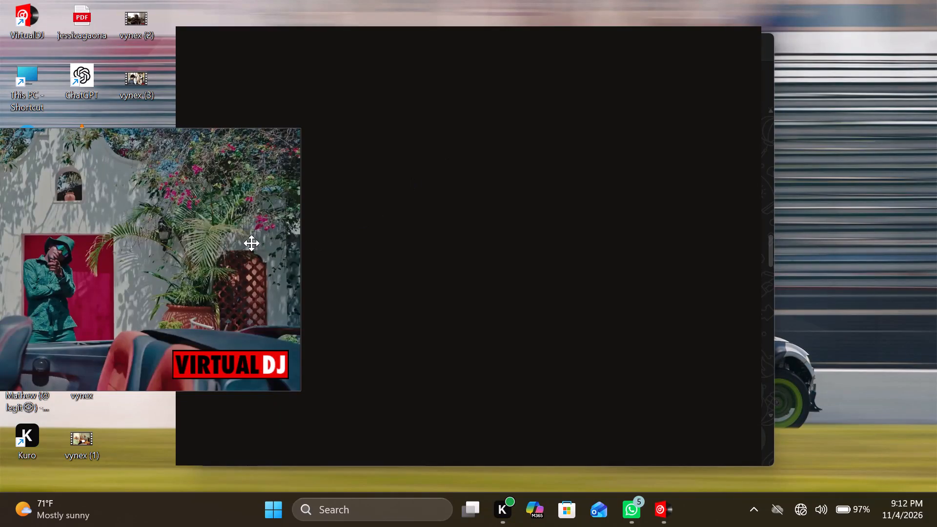
Close the floating VirtualDJ video output window that remains over the desktop.
right_click(251, 243)
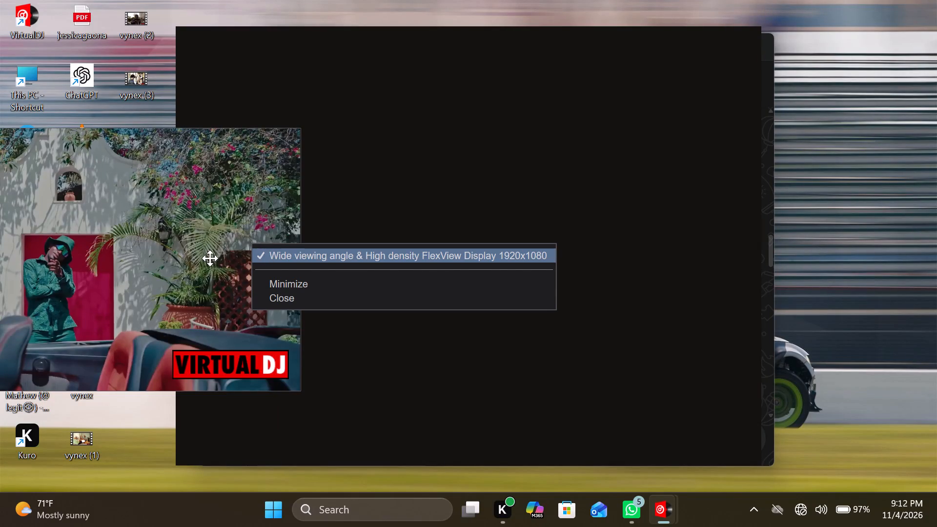
drag(349, 301, 343, 301)
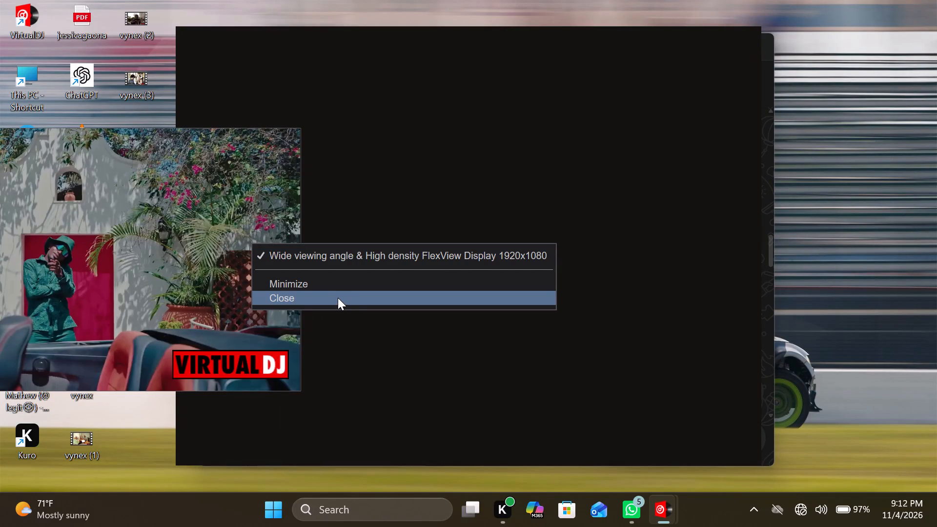
drag(355, 298, 361, 300)
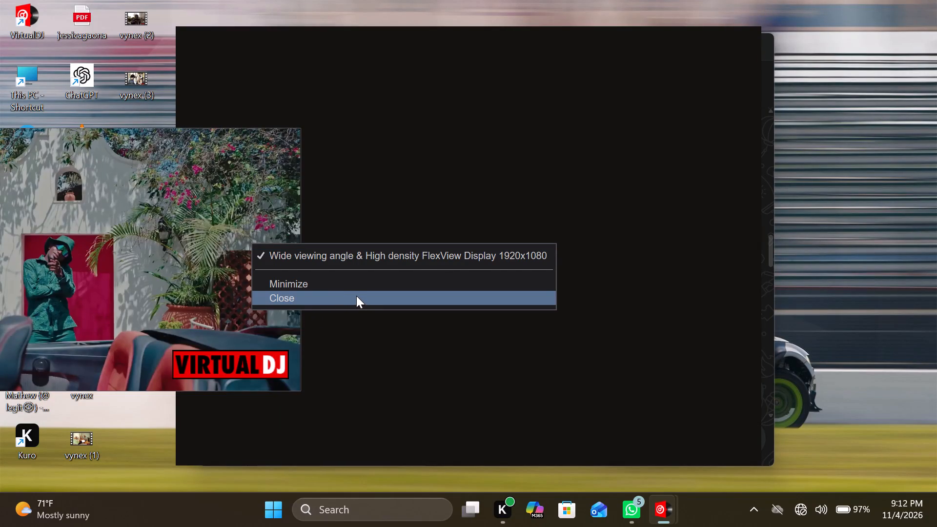
right_click(356, 296)
drag(348, 296, 341, 296)
click(330, 295)
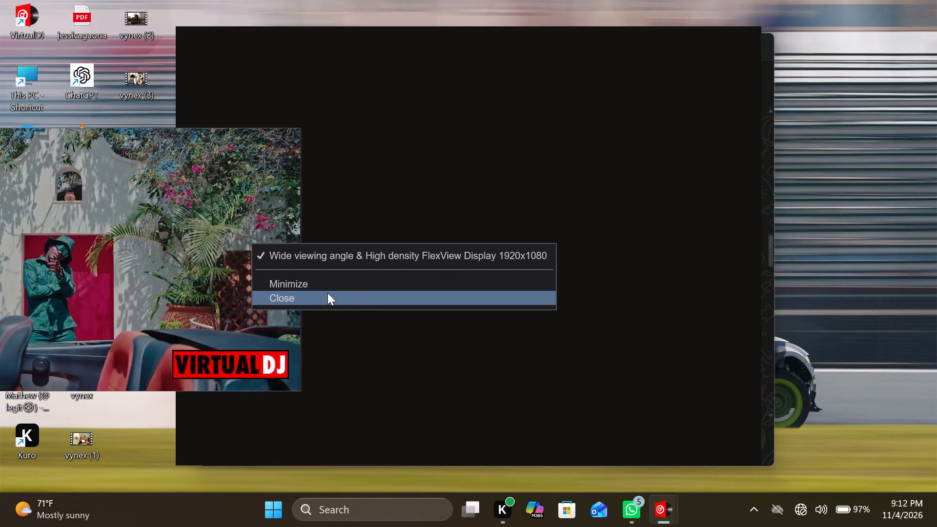